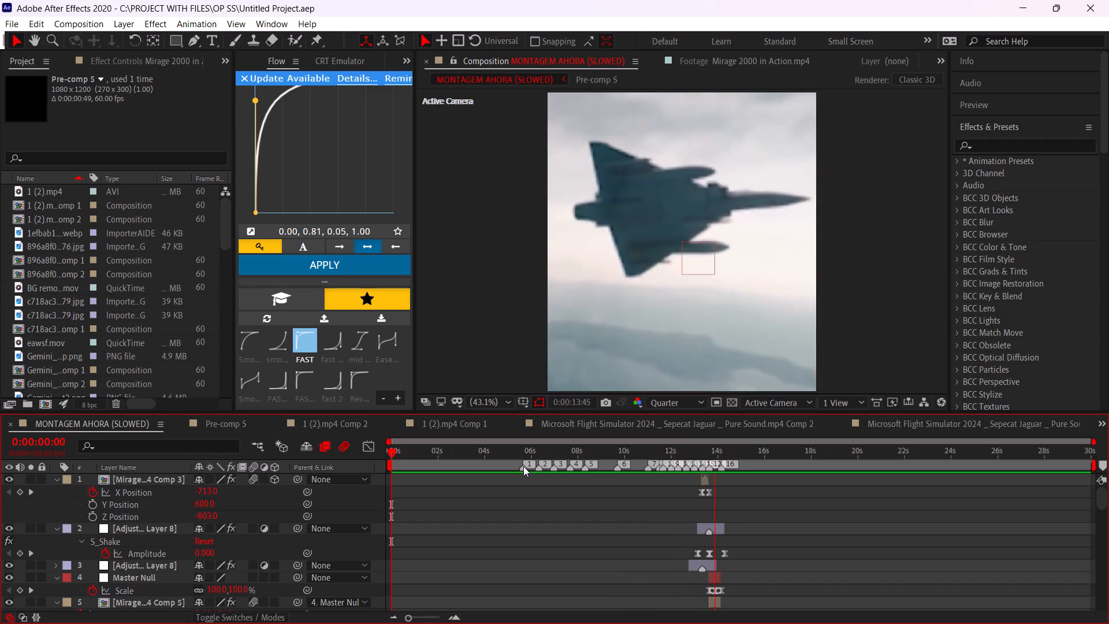
Play back the jet transition from about 0:00:13:00 to review the timing of its shake and movement.
scroll(704, 467, "up", 2, "alt")
left_click(665, 460)
key("space")
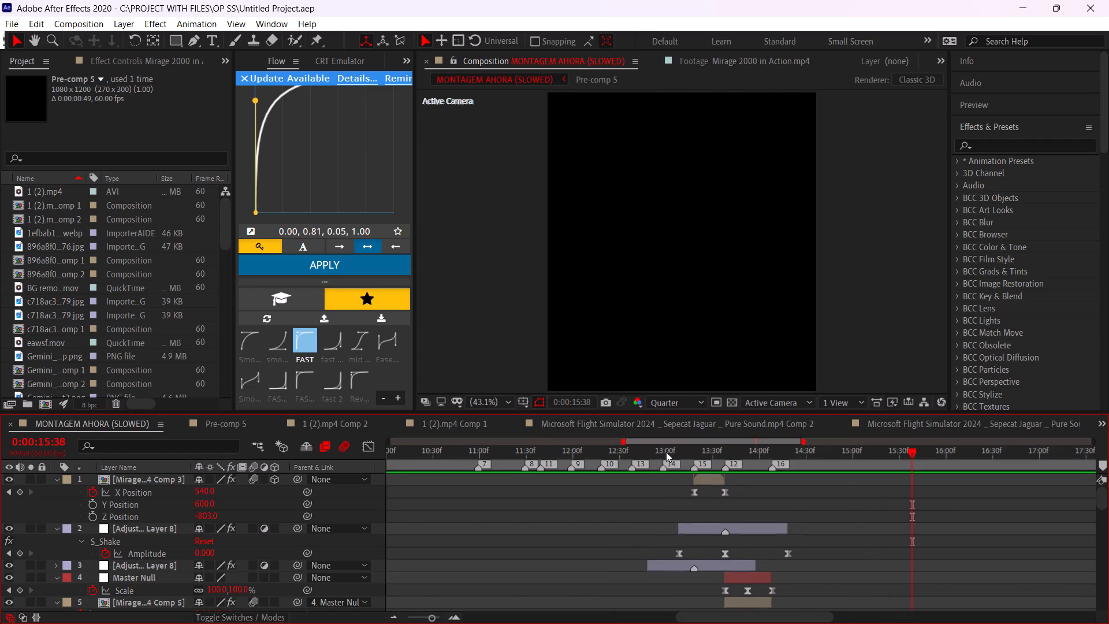
left_click(666, 452)
key("space")
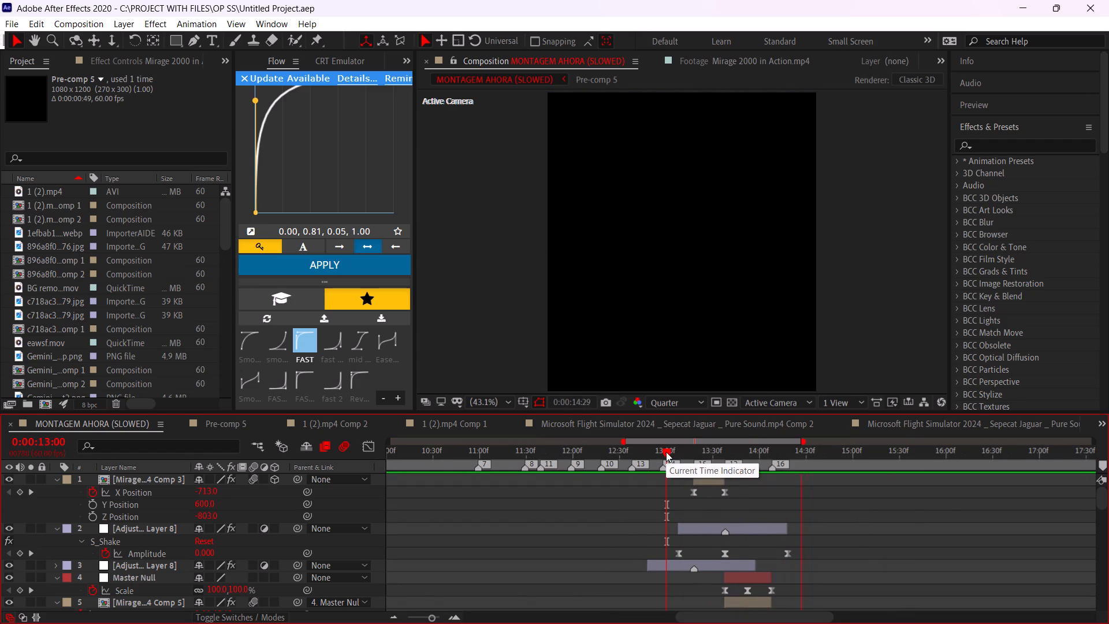
left_click(666, 452)
key("space")
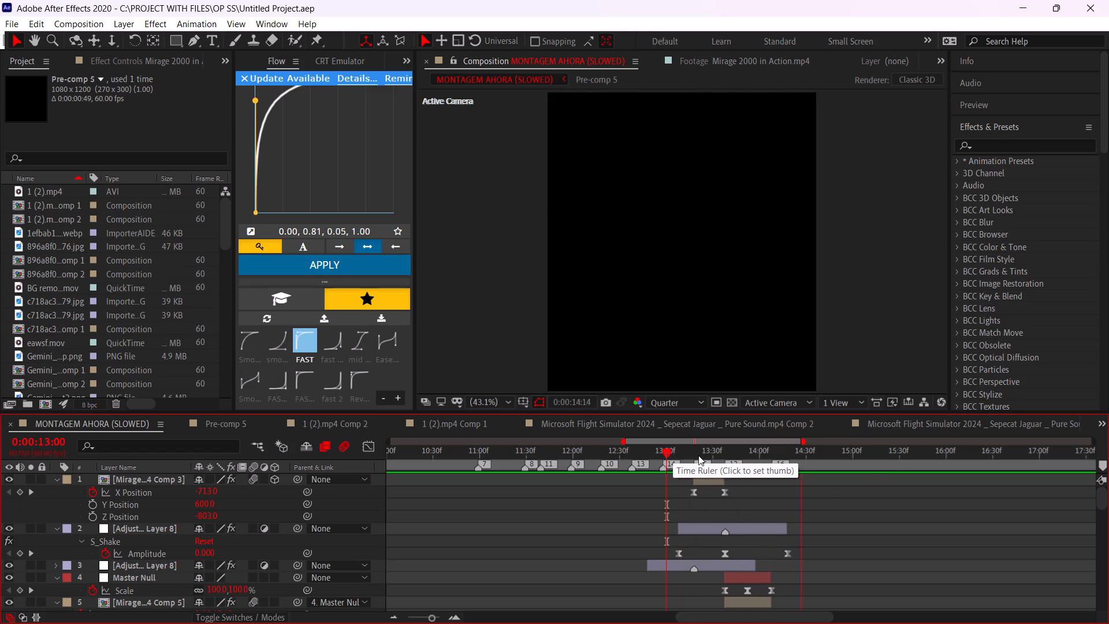
Set the S_Shake Amplitude of the topmost adjustment layer to 1.5 at the 0:00:13:38 keyframe.
scroll(703, 464, "up", 3, "alt")
left_click_drag(735, 455, 719, 491)
key("space")
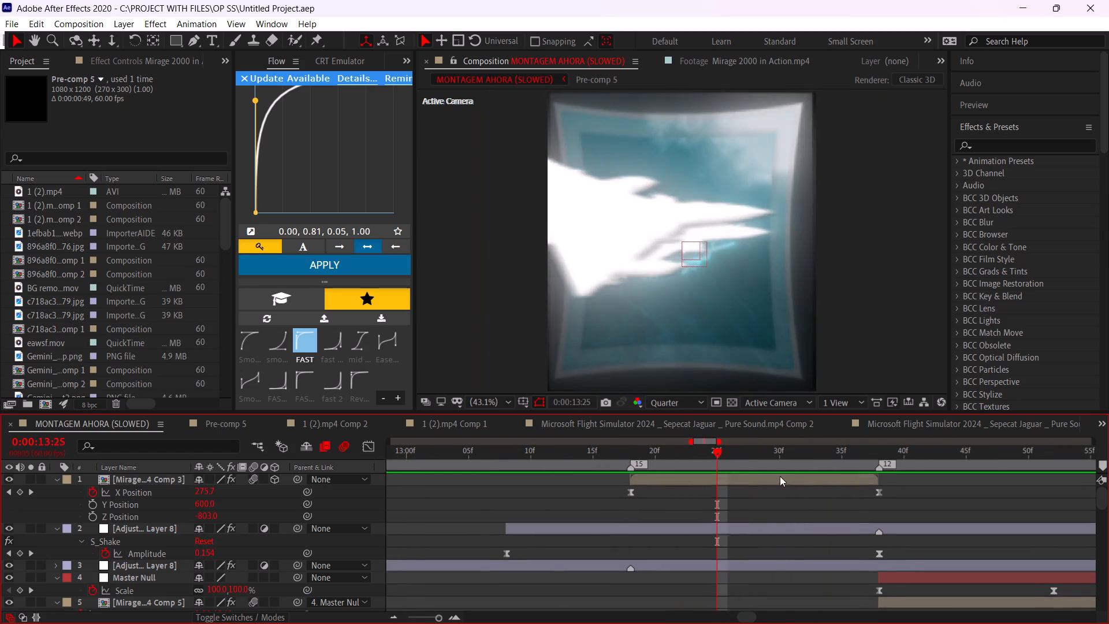
left_click_drag(858, 451, 885, 474)
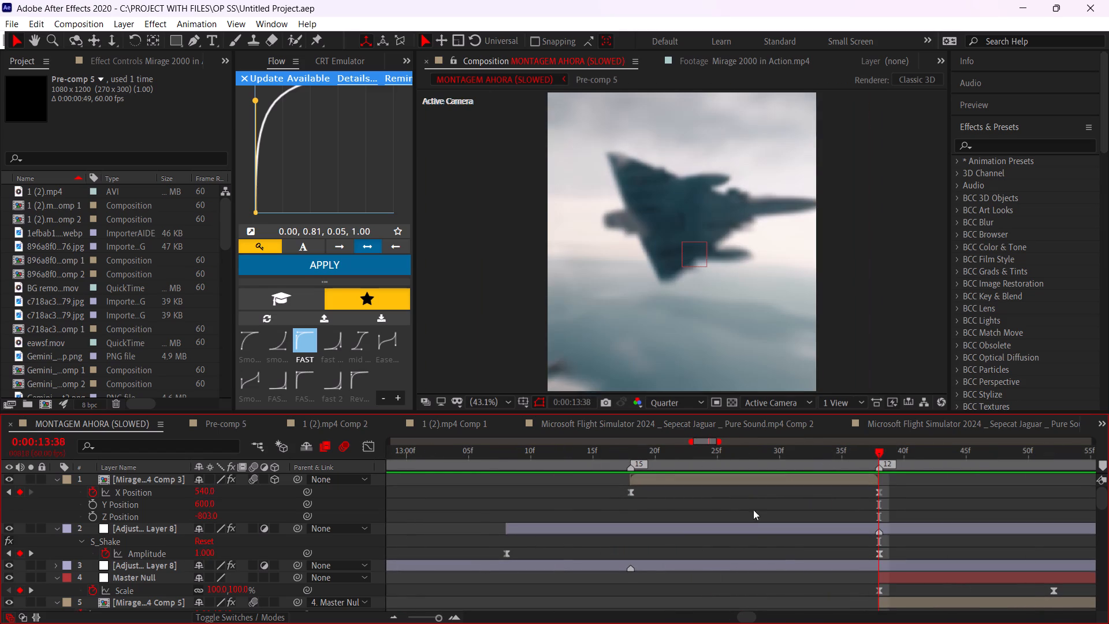
double_click(214, 555)
key("1")
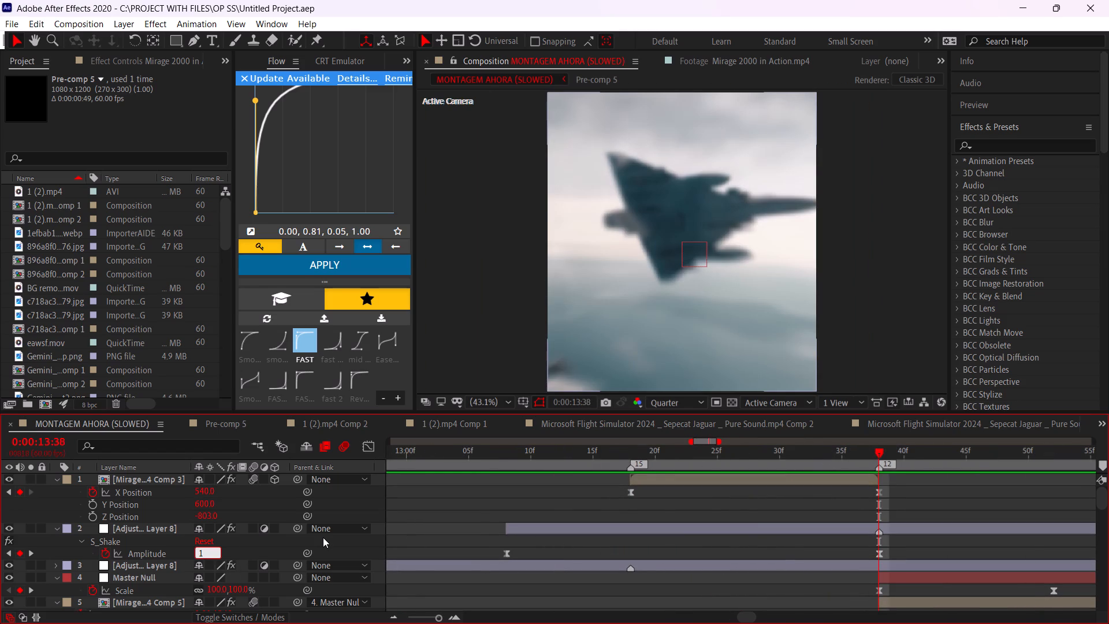
type(".5")
left_click(274, 550)
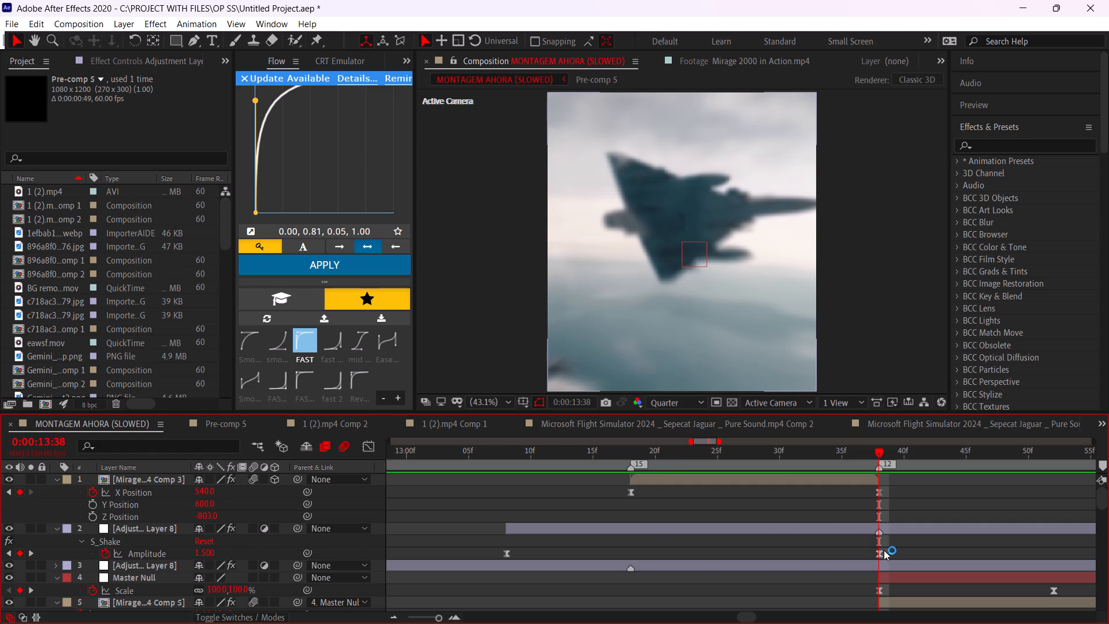
Apply the accelerating smooth preset curve (0.98, 0.00, 1.00, 1.00) to the first two S_Shake Amplitude keyframes.
left_click_drag(906, 551, 507, 555)
left_click_drag(487, 547, 896, 558)
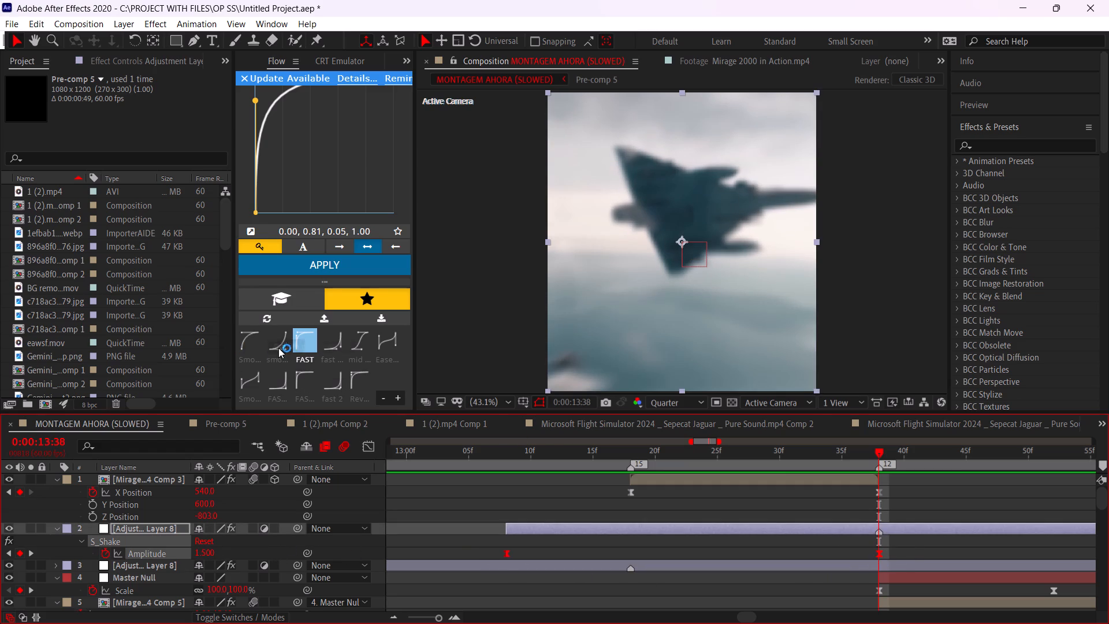
left_click(278, 348)
left_click(294, 259)
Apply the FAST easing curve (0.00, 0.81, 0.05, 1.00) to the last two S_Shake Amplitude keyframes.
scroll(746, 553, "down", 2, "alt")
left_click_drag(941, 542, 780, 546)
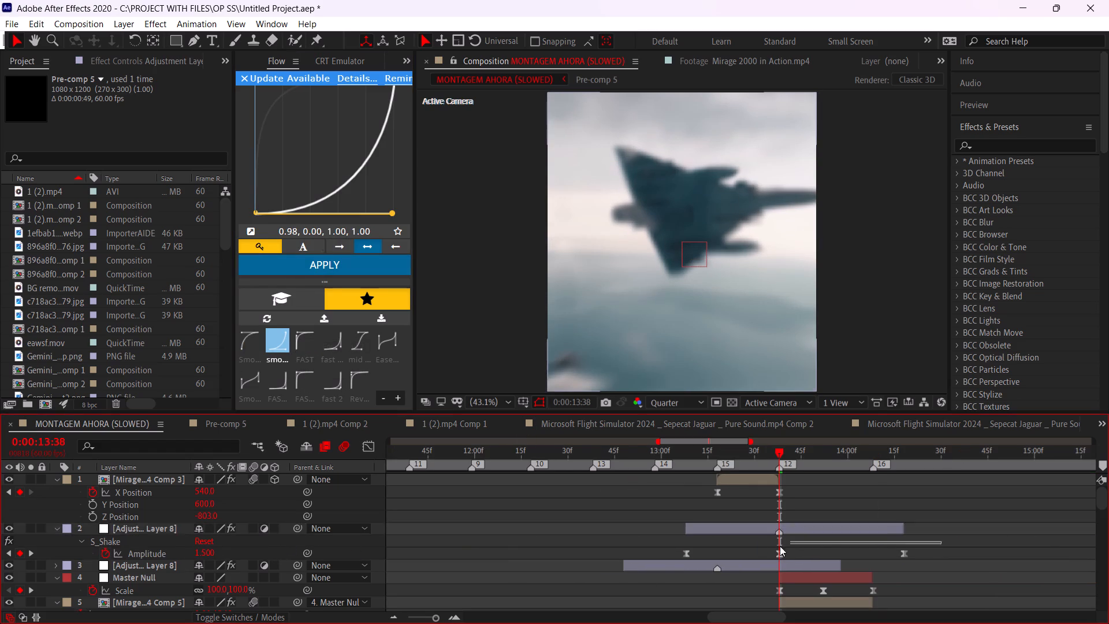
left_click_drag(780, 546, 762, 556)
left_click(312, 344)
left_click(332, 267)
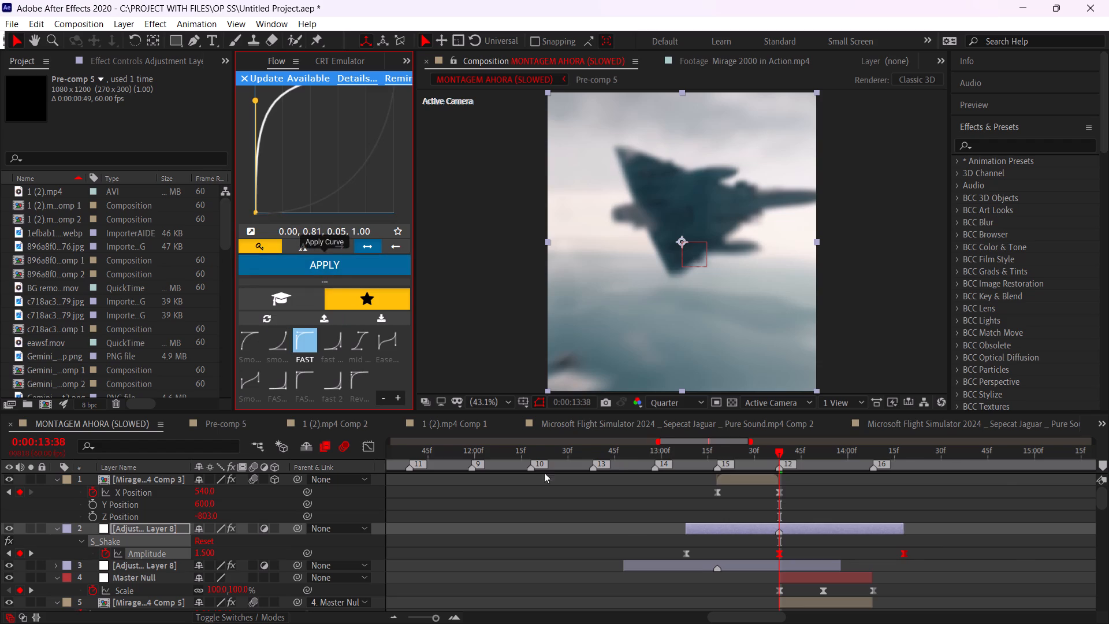
Play back the composition from the start and again from 0:00:10:32 to review the shake at the jet transition.
scroll(820, 600, "down", 4, "alt")
left_click_drag(622, 459, 434, 471)
key("space")
left_click_drag(479, 463, 338, 478)
key("space")
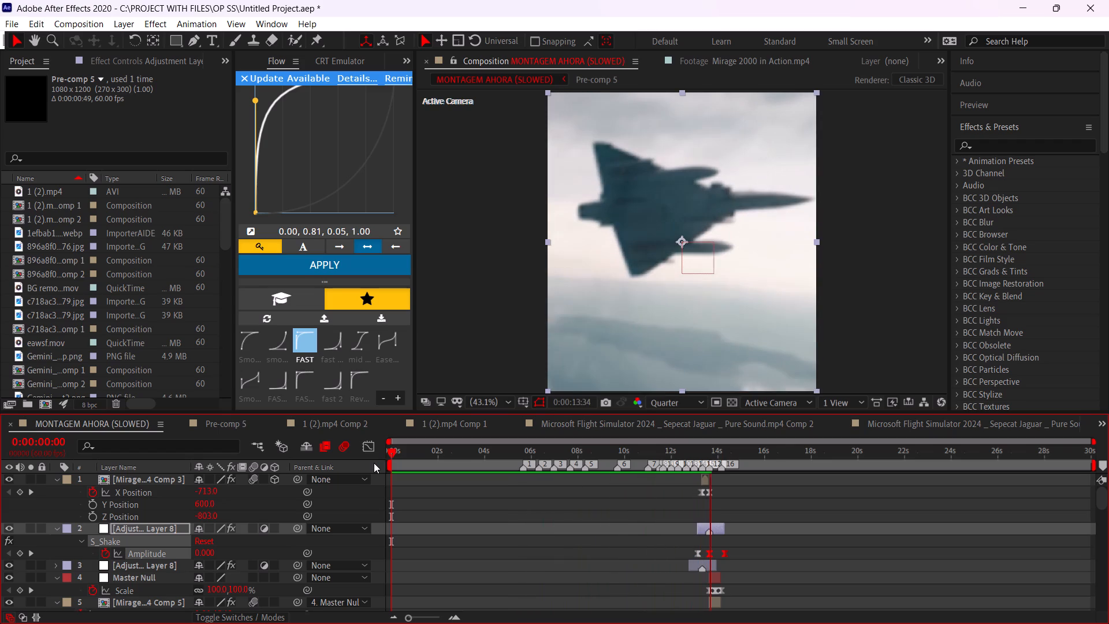
left_click(637, 450)
key("space")
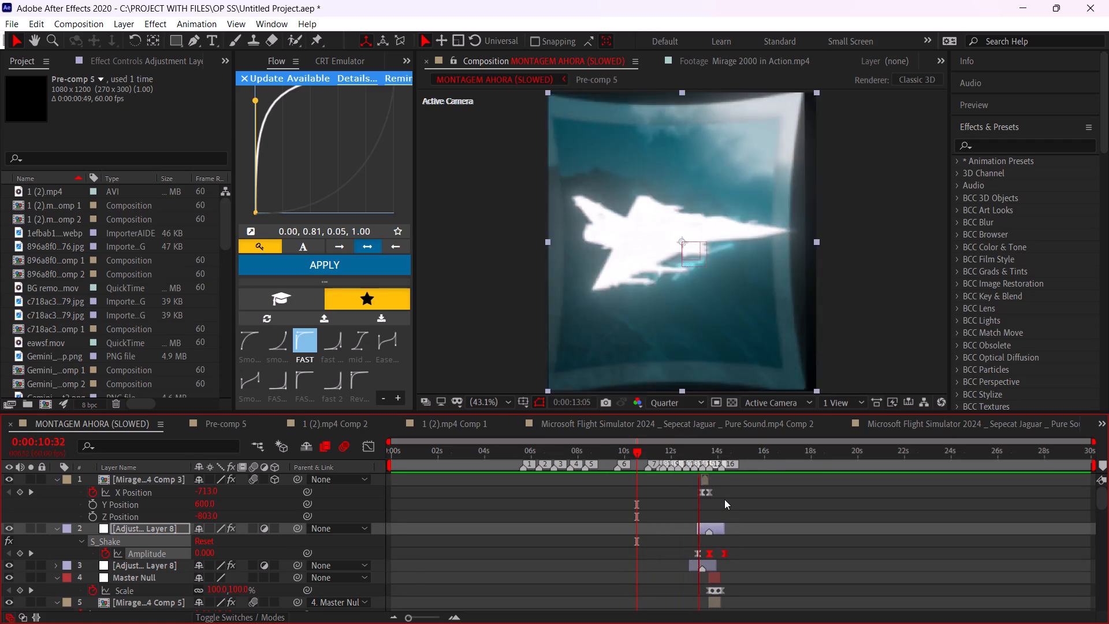
Apply the decelerating smooth preset curve (0.00, 0.02, 0.00, 0.99) to the last two S_Shake Amplitude keyframes.
scroll(721, 499, "up", 2, "alt")
left_click(647, 459)
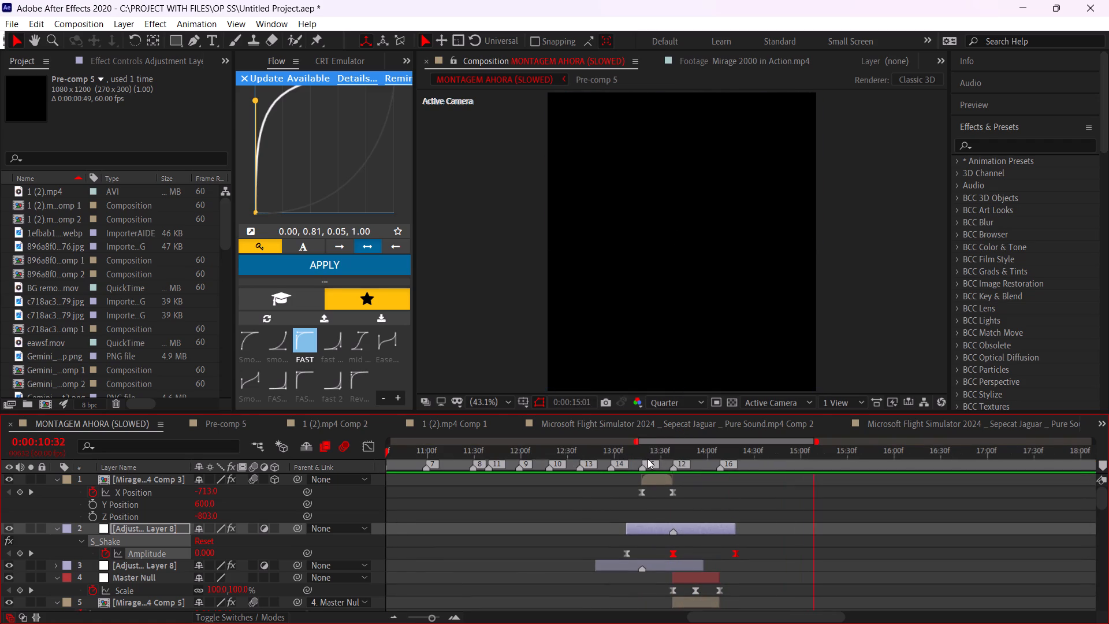
left_click(255, 342)
left_click(288, 266)
Play back the jet transition from 0:00:12:55 and 0:00:13:01, and the earlier jet silhouettes from 0:00:03:56, to review the motion.
key("space")
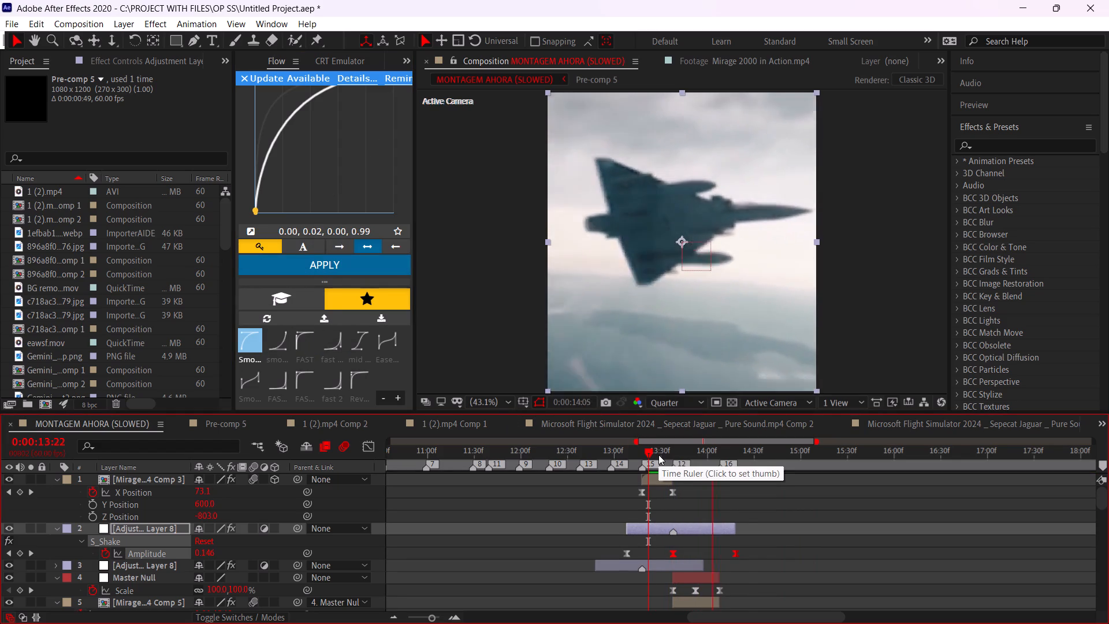
left_click(606, 444)
key("space")
left_click(606, 453)
key("space")
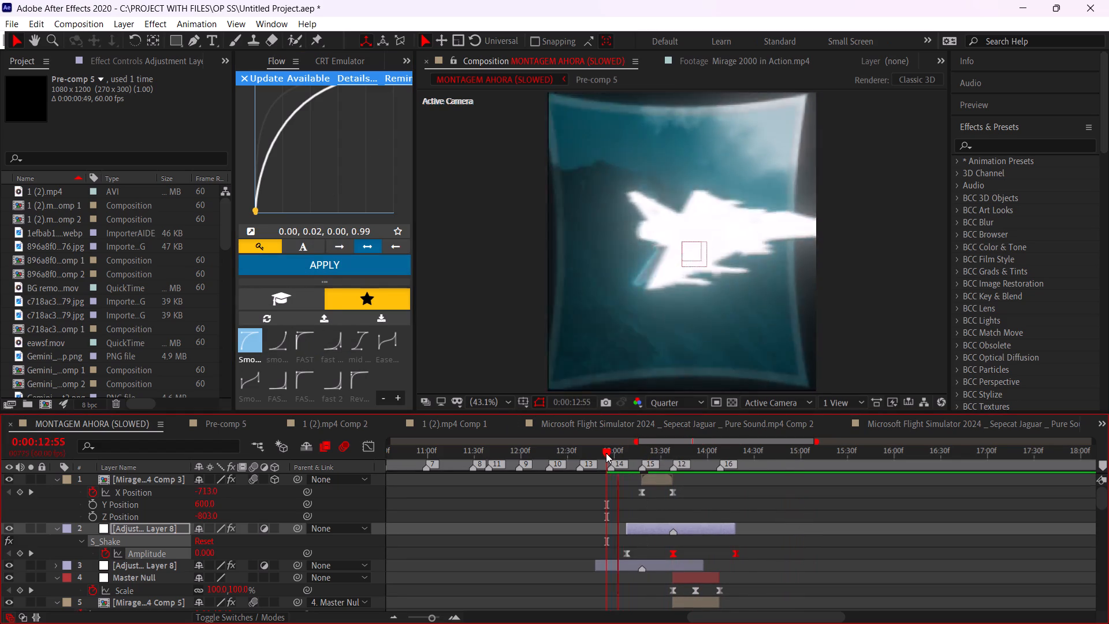
left_click(616, 440)
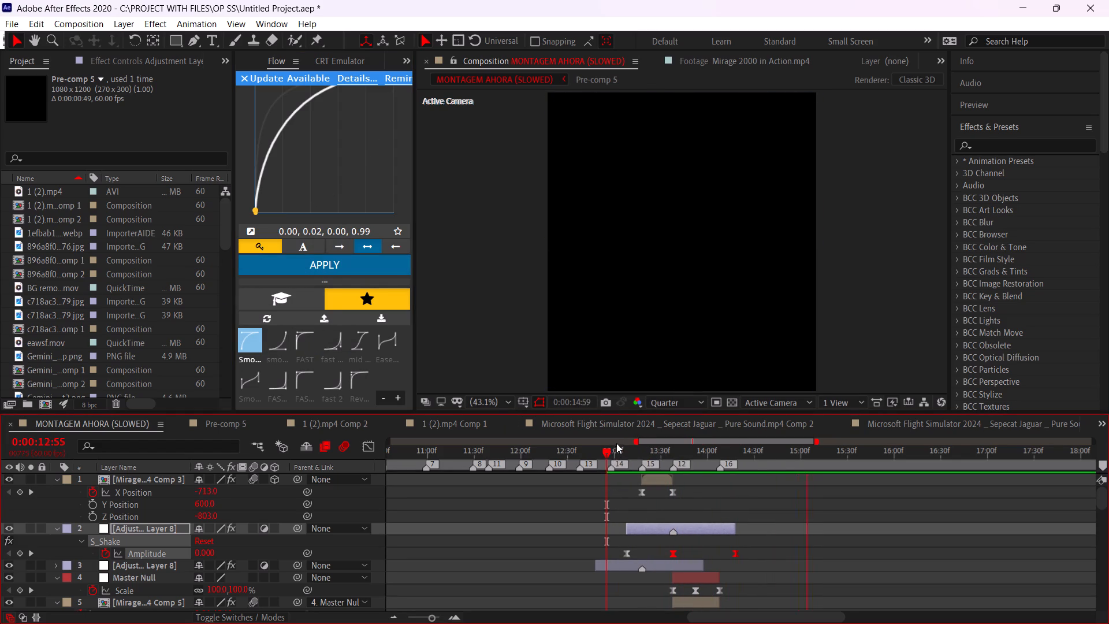
left_click(616, 454)
key("space")
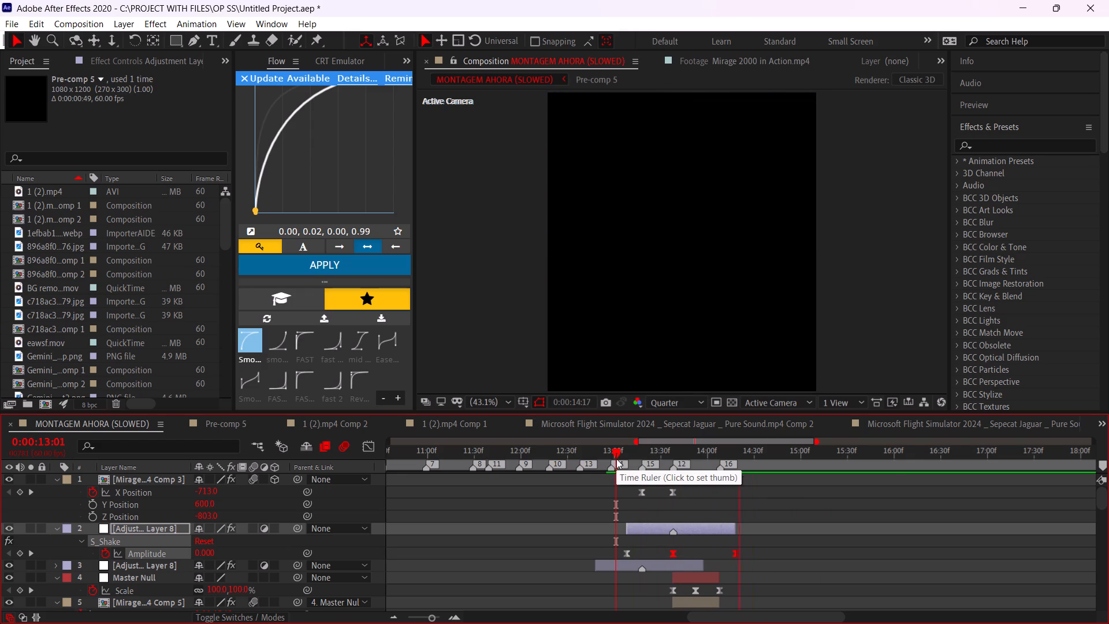
scroll(625, 473, "down", 4, "alt")
left_click_drag(553, 445, 482, 463)
key("space")
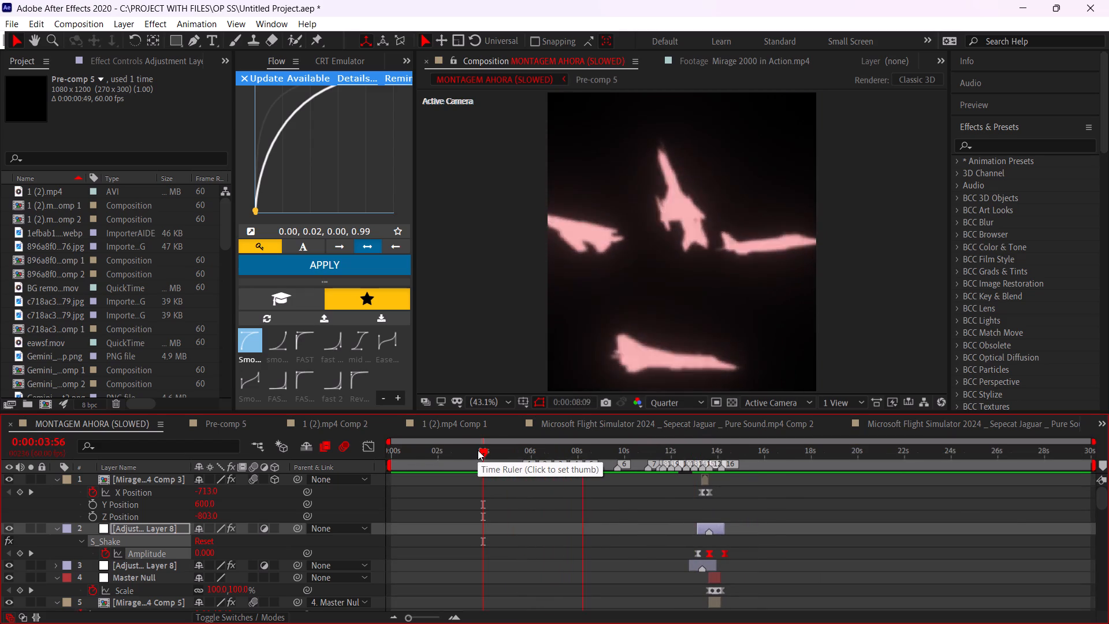
key("space")
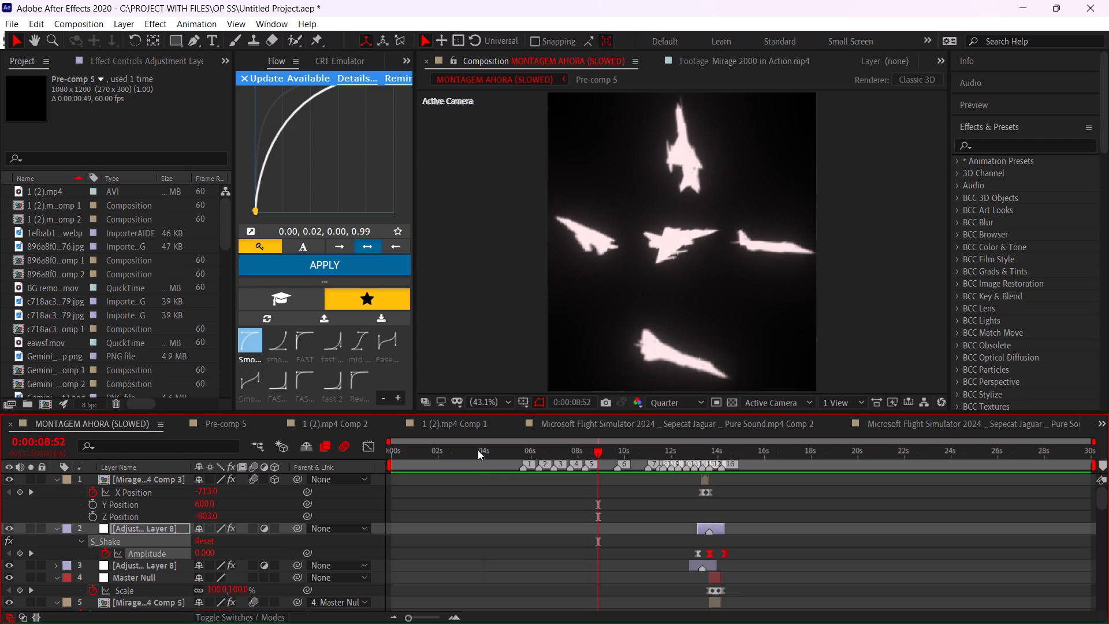
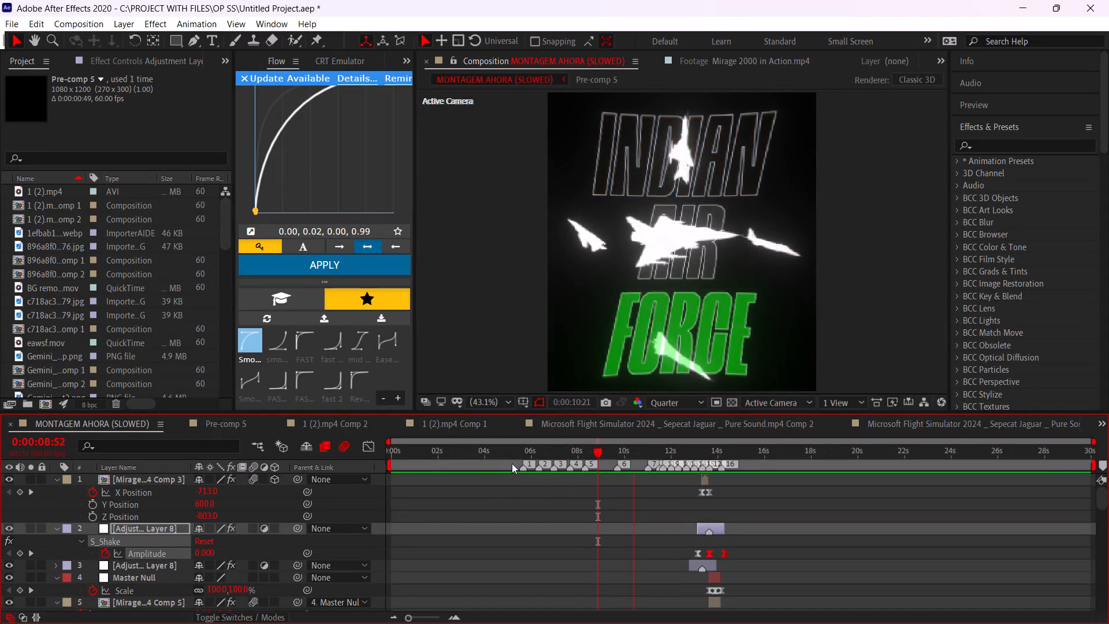
Play back the whole composition from the start to review the edit, and return to the jet transition at 0:00:12:55.
left_click_drag(508, 462, 196, 493)
key("space")
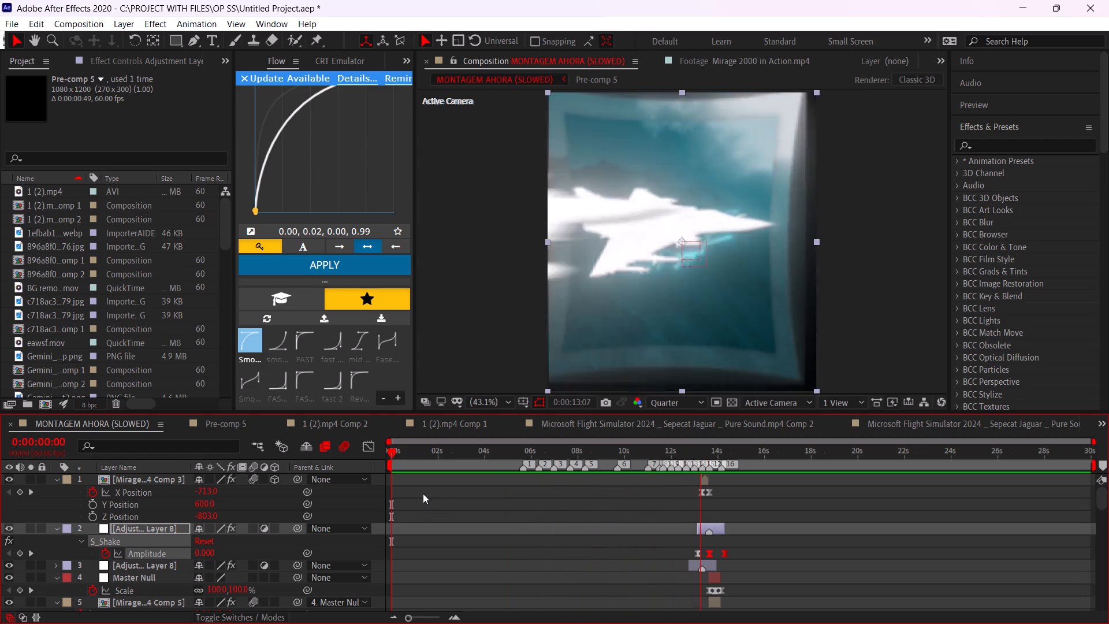
left_click(693, 455)
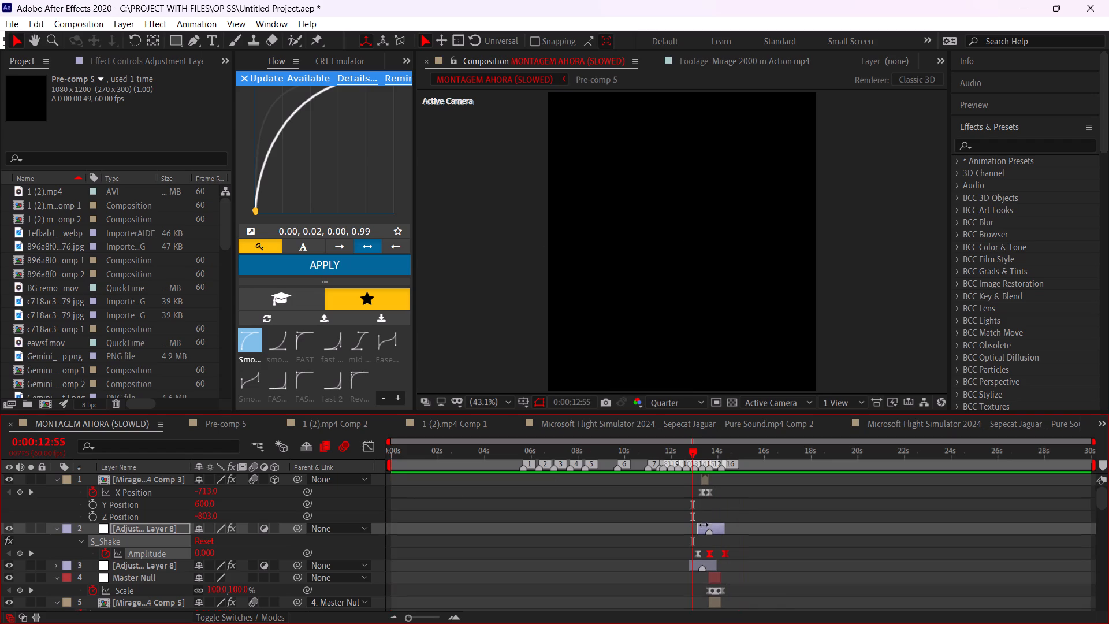
Show the hidden system tray icons on the Windows taskbar.
left_click(930, 600)
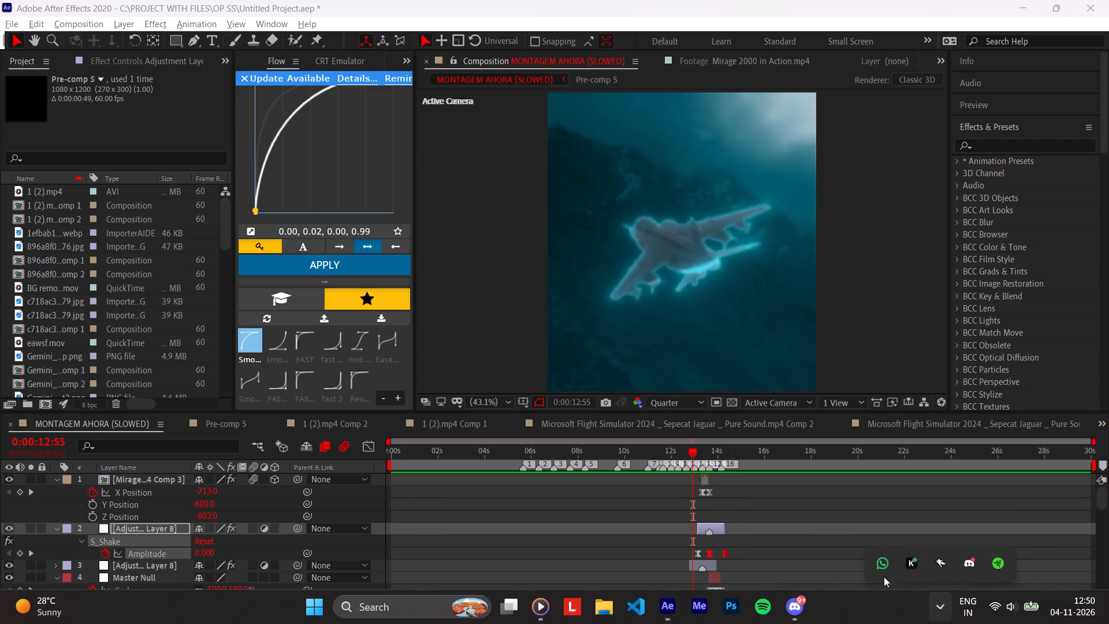
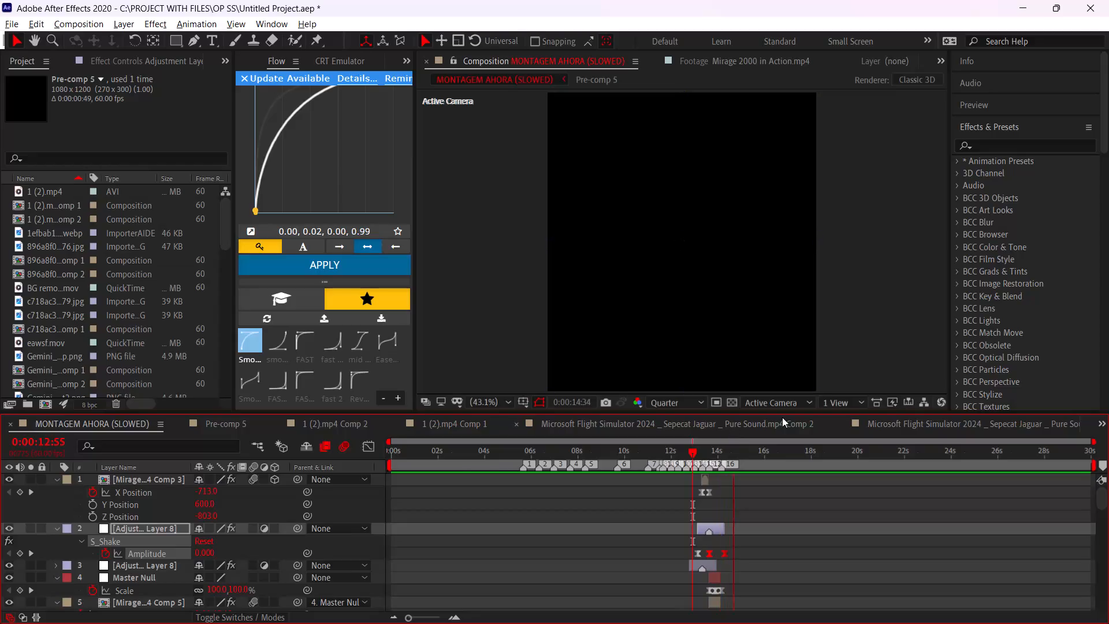
Play back the jet transition from 0:00:13:09.
scroll(690, 460, "up", 3, "alt")
left_click(740, 454)
key("space")
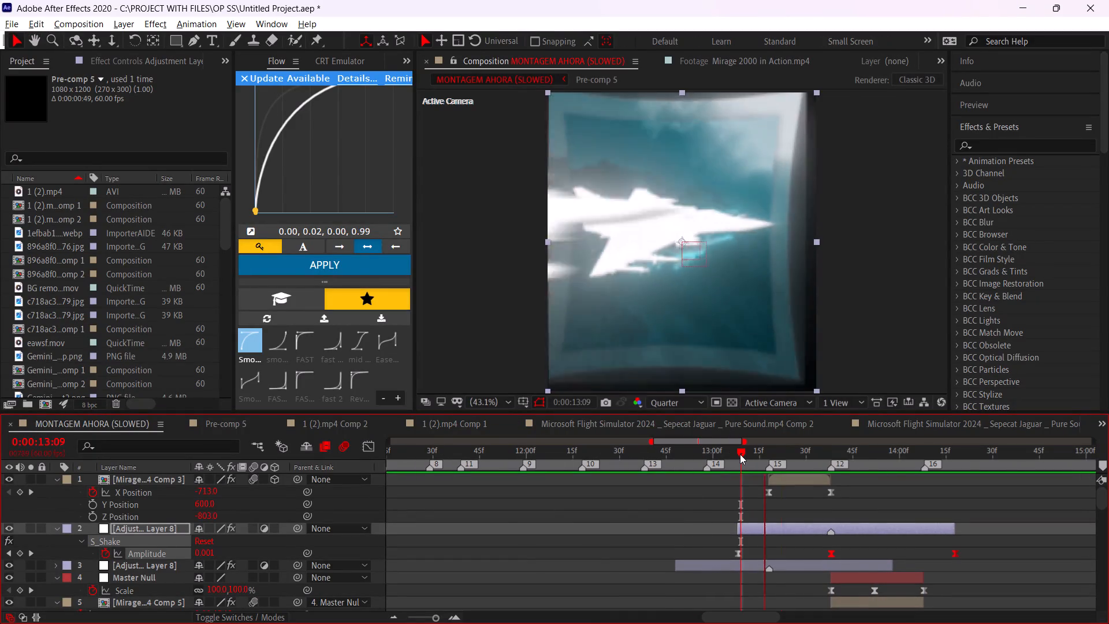
scroll(734, 486, "down", 1, "alt")
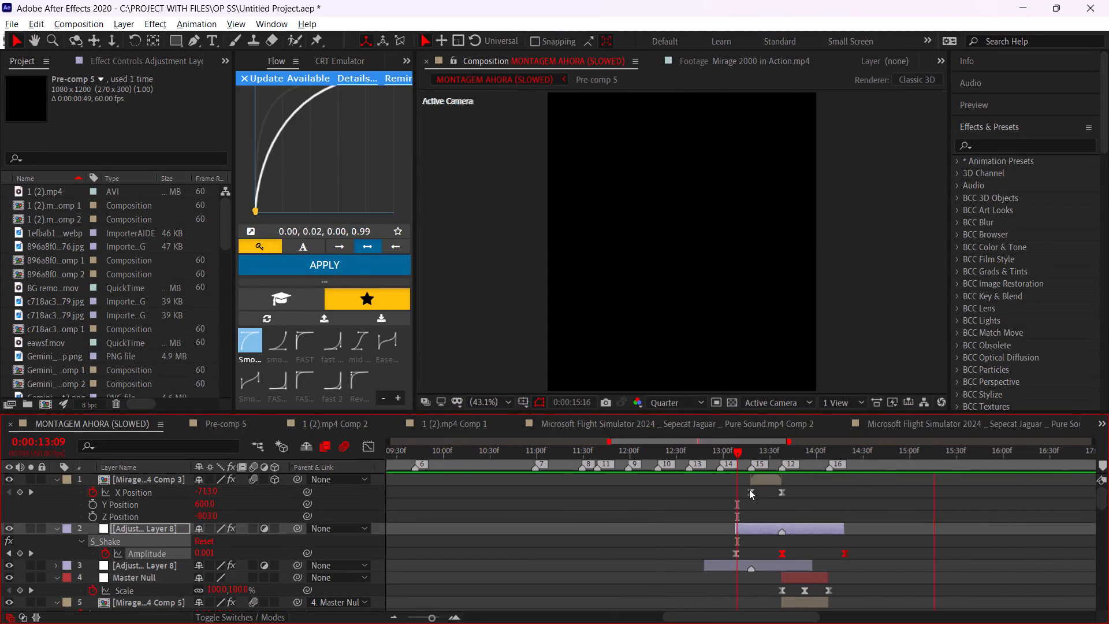
Move the last S_Shake Amplitude keyframe back to marker 16 and trim the upper adjustment layer's end to the same frame.
scroll(832, 503, "up", 3, "alt")
left_click_drag(877, 444, 901, 455)
left_click(901, 455)
left_click_drag(1022, 555, 901, 569, "alt")
left_click_drag(1028, 528, 902, 541)
Play back the lead-in and jet transition repeatedly, starting from 0:00:11:16, 0:00:11:52 and 0:00:12:06.
scroll(898, 558, "down", 5, "alt")
left_click(743, 462)
key("space")
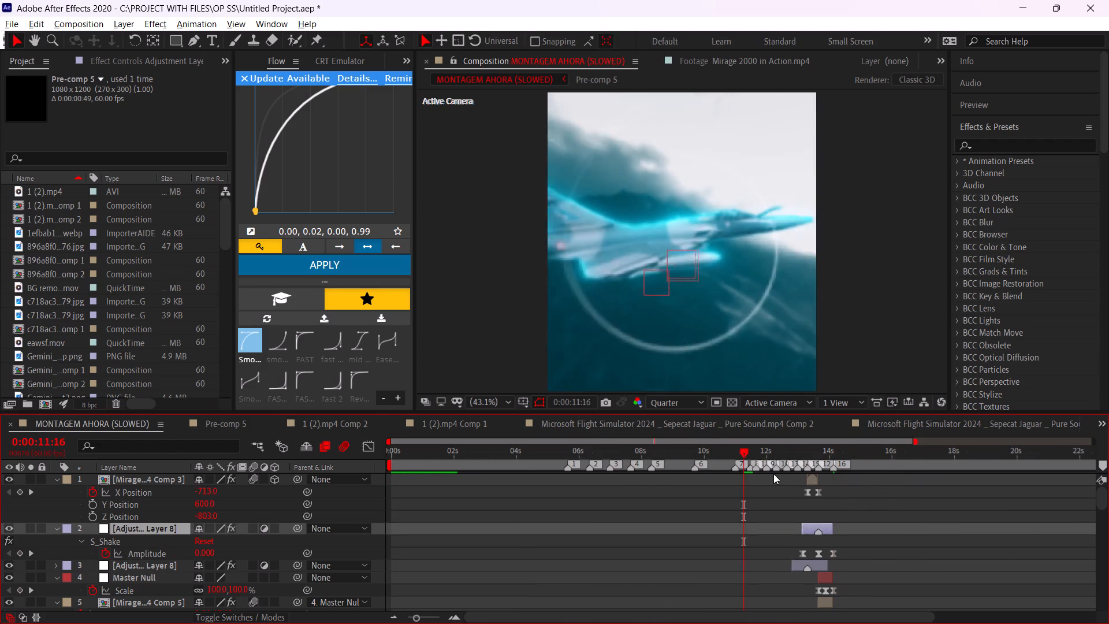
left_click(745, 452)
key("space")
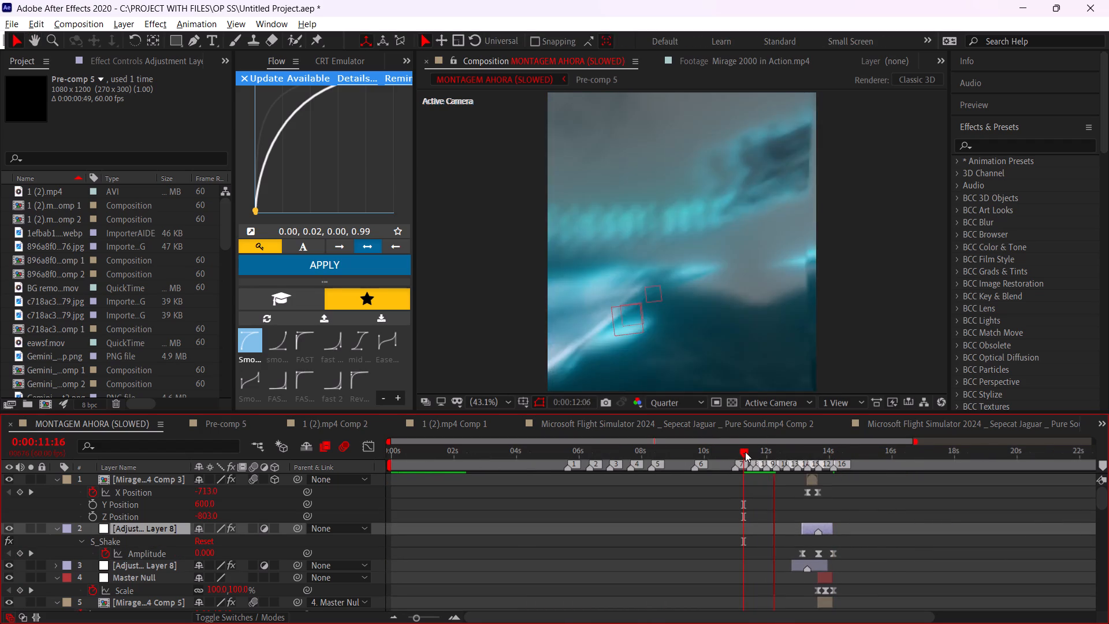
left_click(745, 452)
key("space")
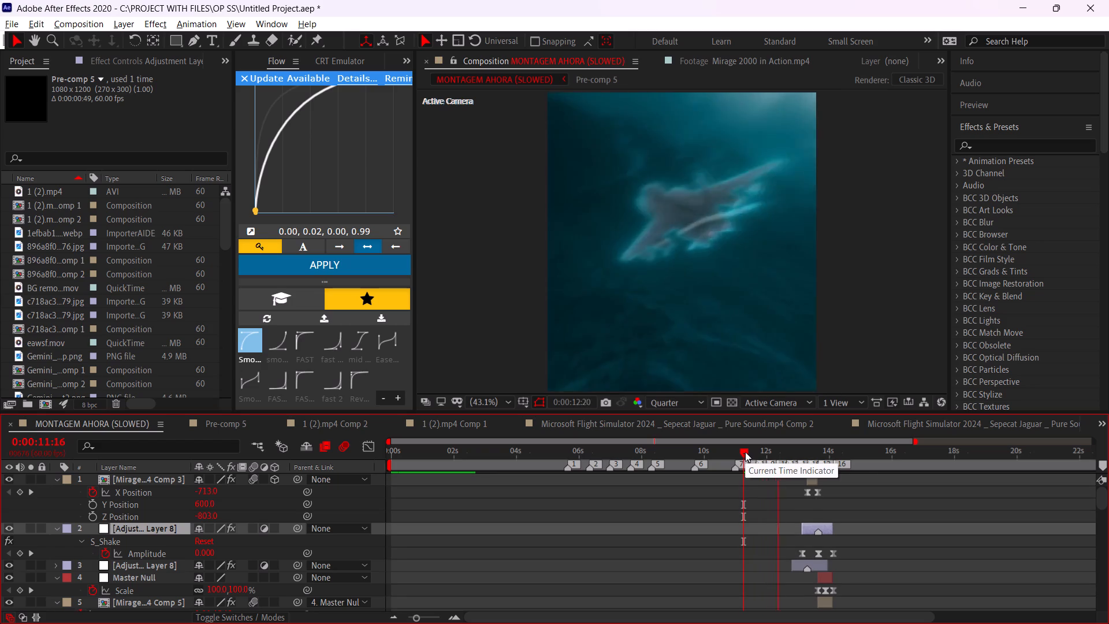
left_click(762, 455)
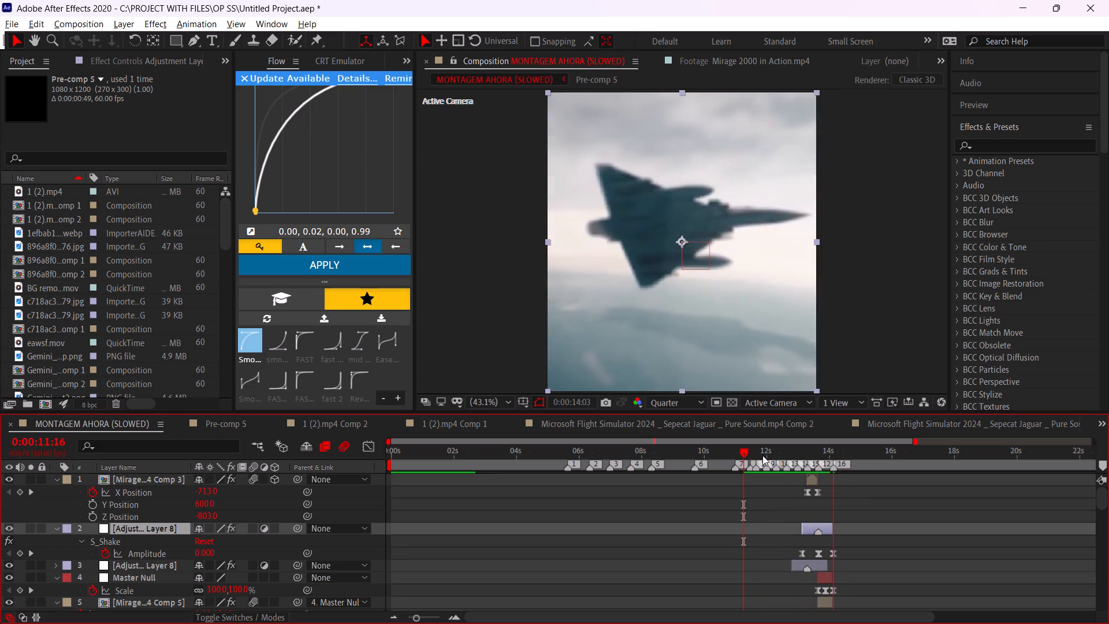
key("space")
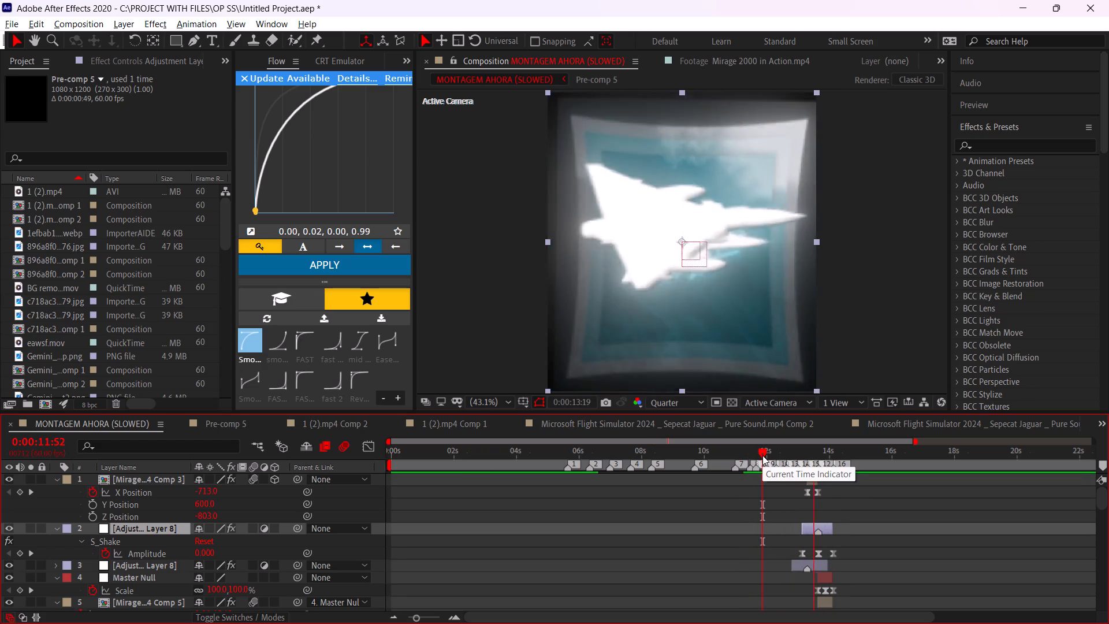
left_click(769, 458)
key("space")
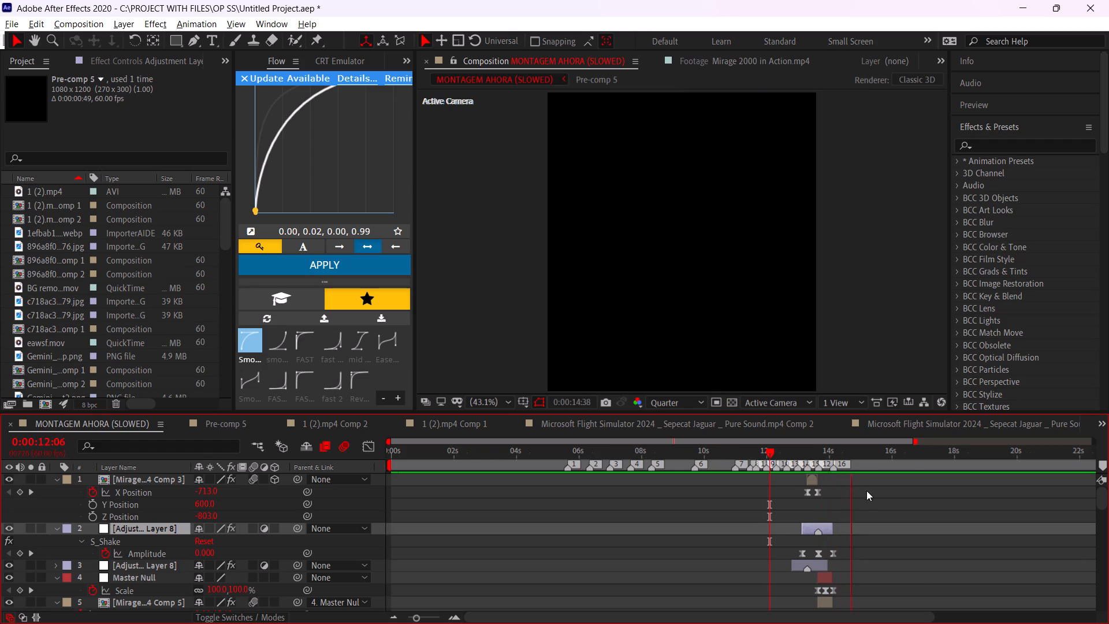
Scrub back and forth across the cut at marker 12 to examine the jet transition, stopping at 0:00:13:37.
scroll(812, 492, "up", 2, "alt")
left_click_drag(777, 453, 860, 481)
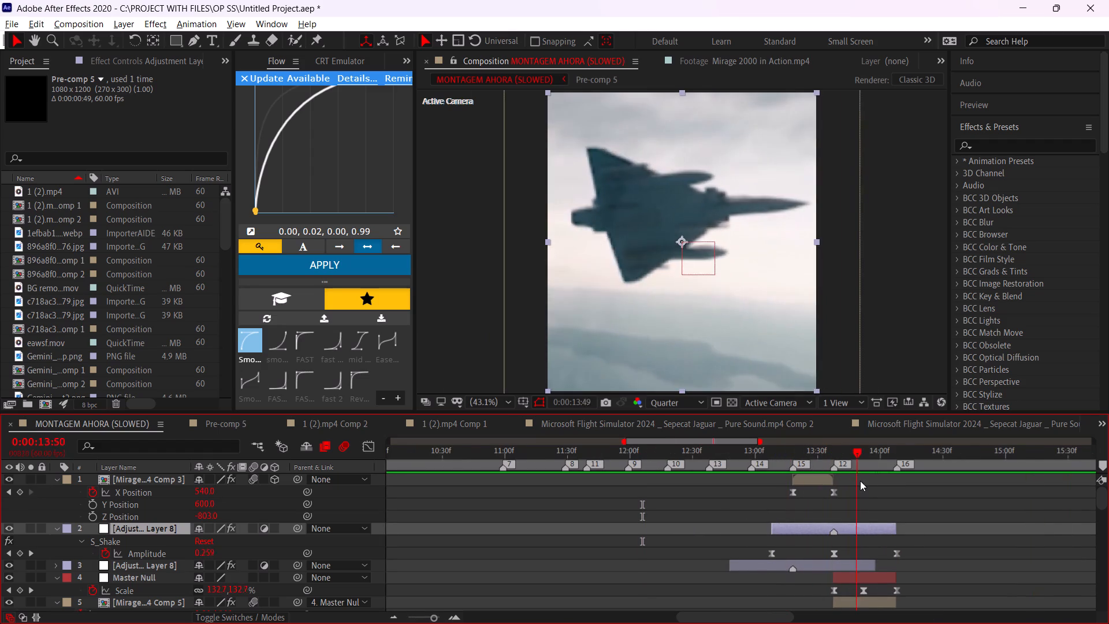
left_click_drag(860, 481, 865, 482)
scroll(864, 482, "up", 2, "alt")
left_click_drag(855, 463, 699, 491)
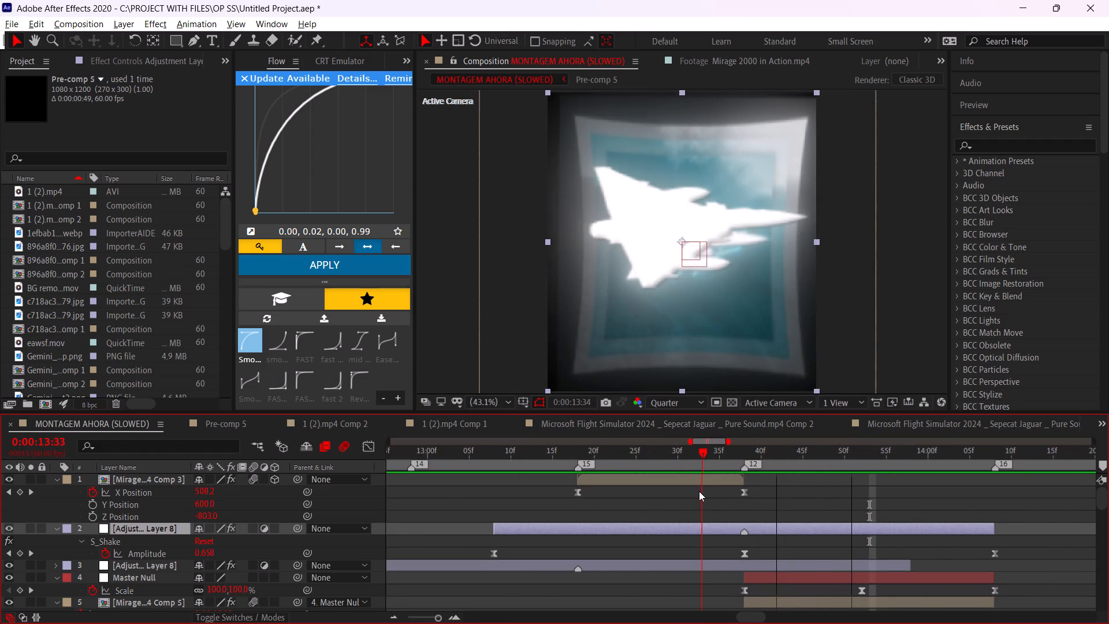
left_click_drag(699, 491, 760, 500)
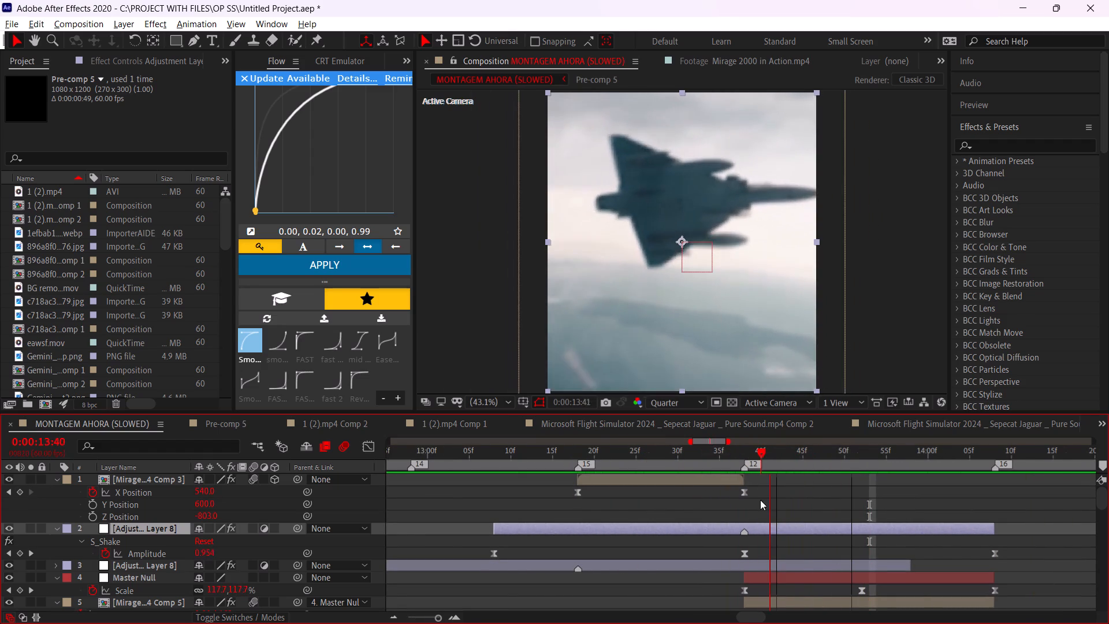
left_click_drag(760, 500, 734, 510)
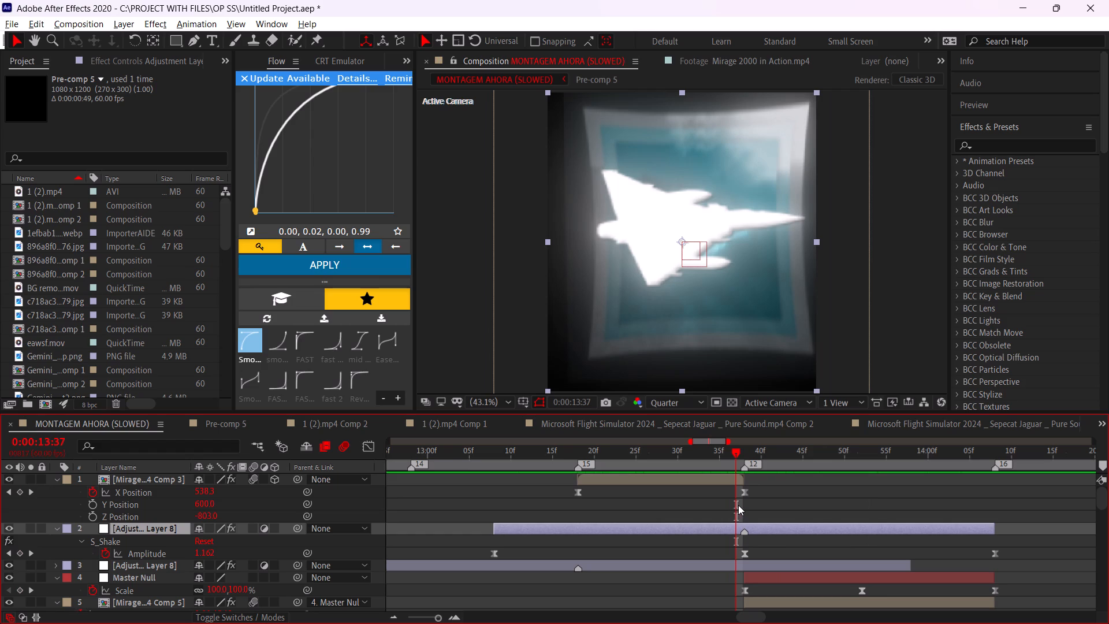
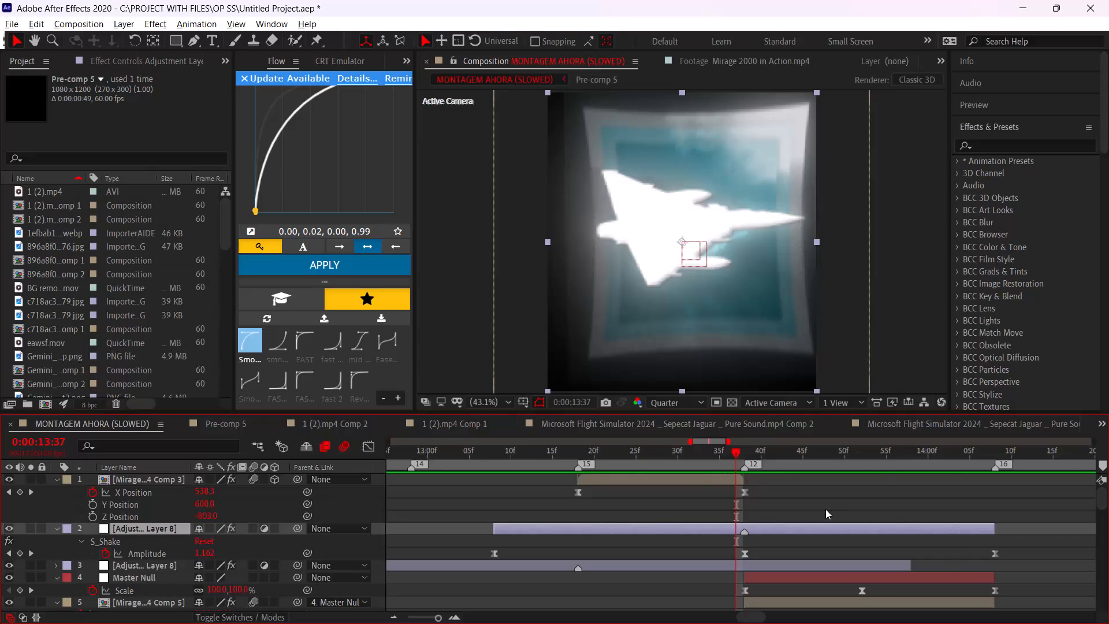
Play back the edit from 0:00:09:25 through the jet transition.
scroll(825, 509, "down", 5, "alt")
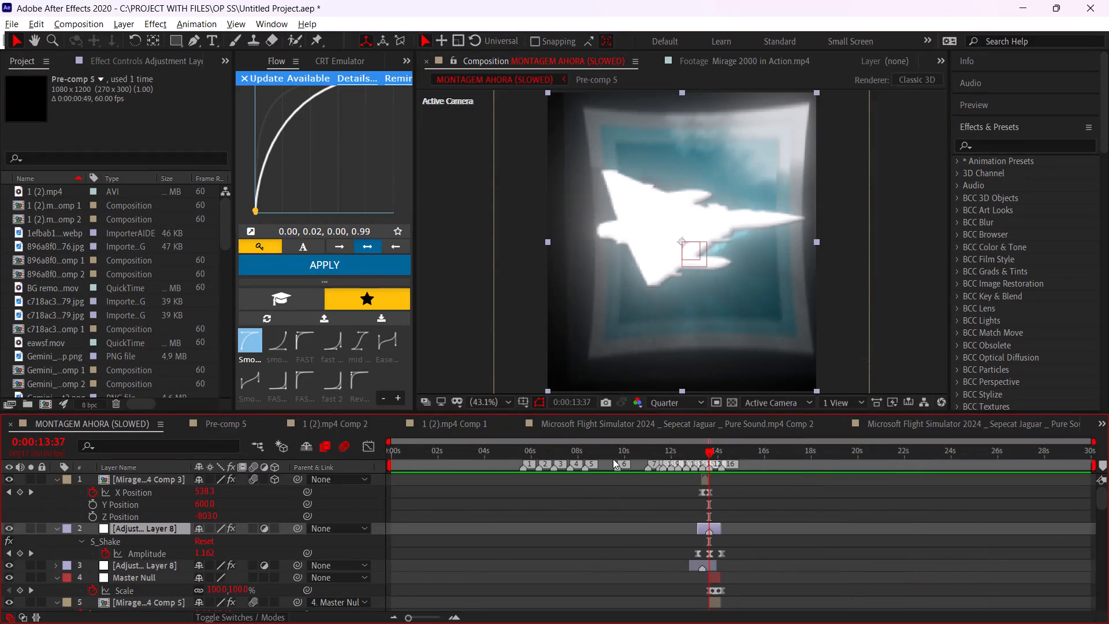
left_click(611, 454)
key("space")
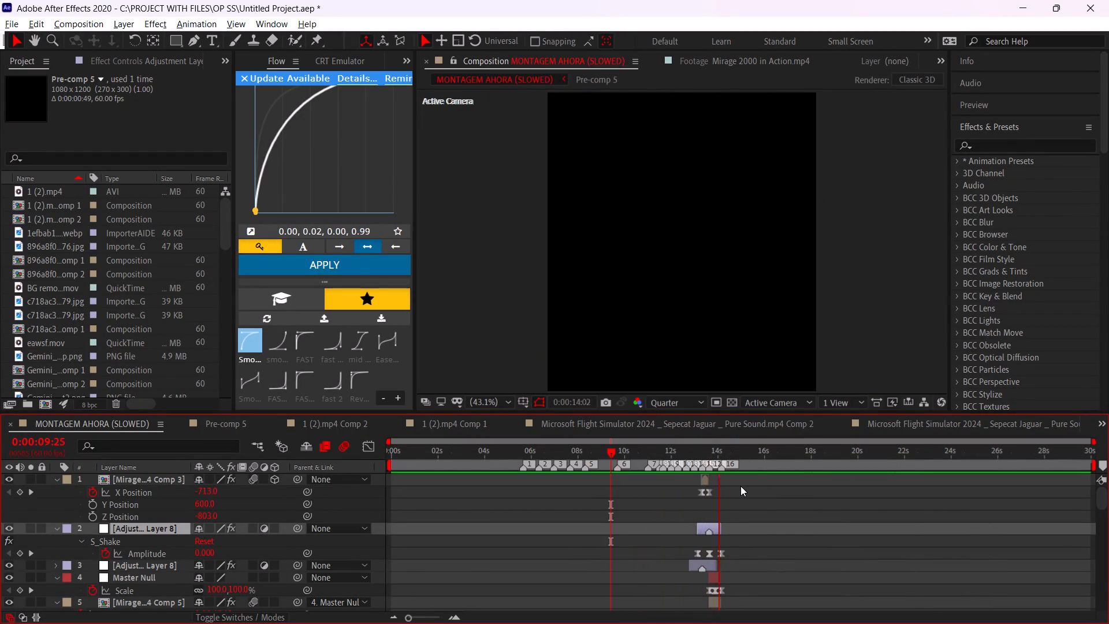
Compare the jet frame at 0:00:13:35 with the upper S_Shake adjustment layer hidden and shown again.
scroll(740, 486, "up", 2, "alt")
left_click_drag(626, 458, 608, 459)
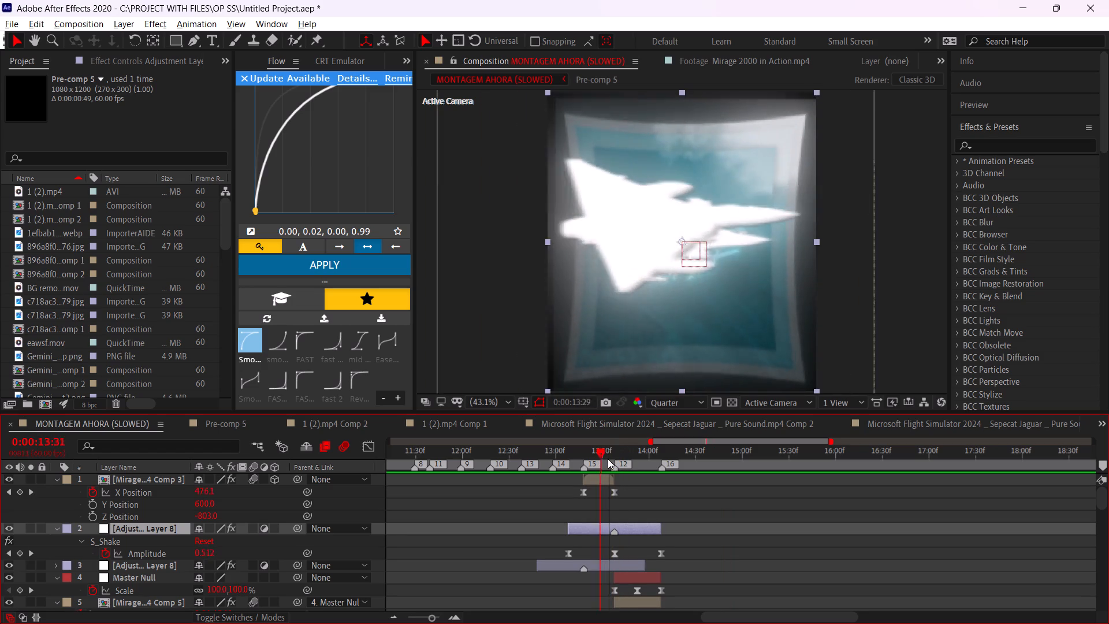
left_click_drag(608, 459, 611, 460)
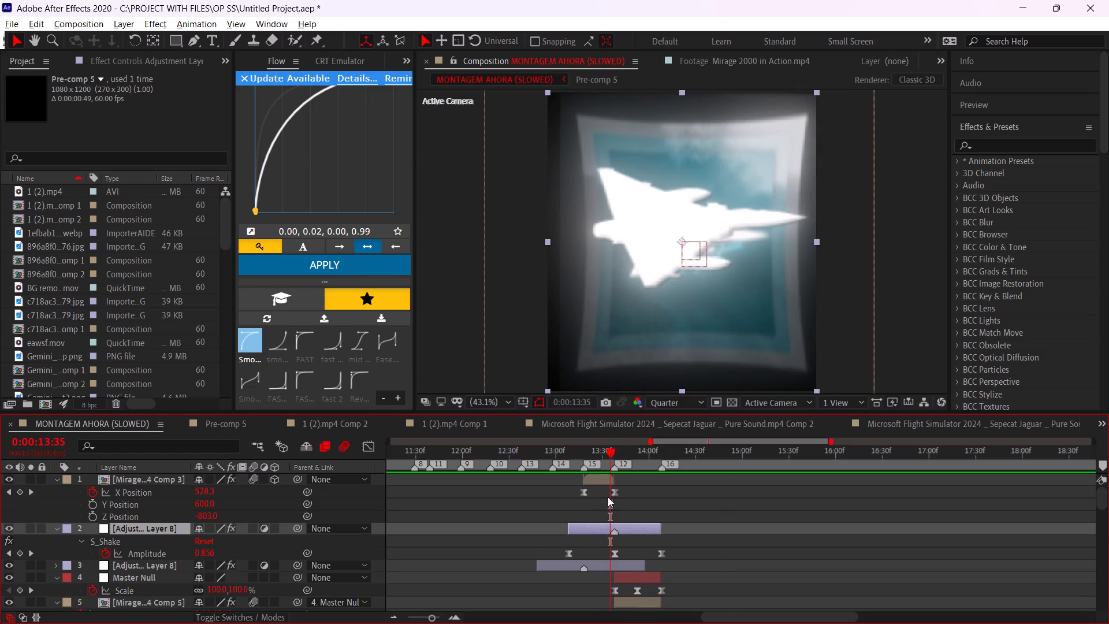
left_click(602, 523)
left_click(8, 526)
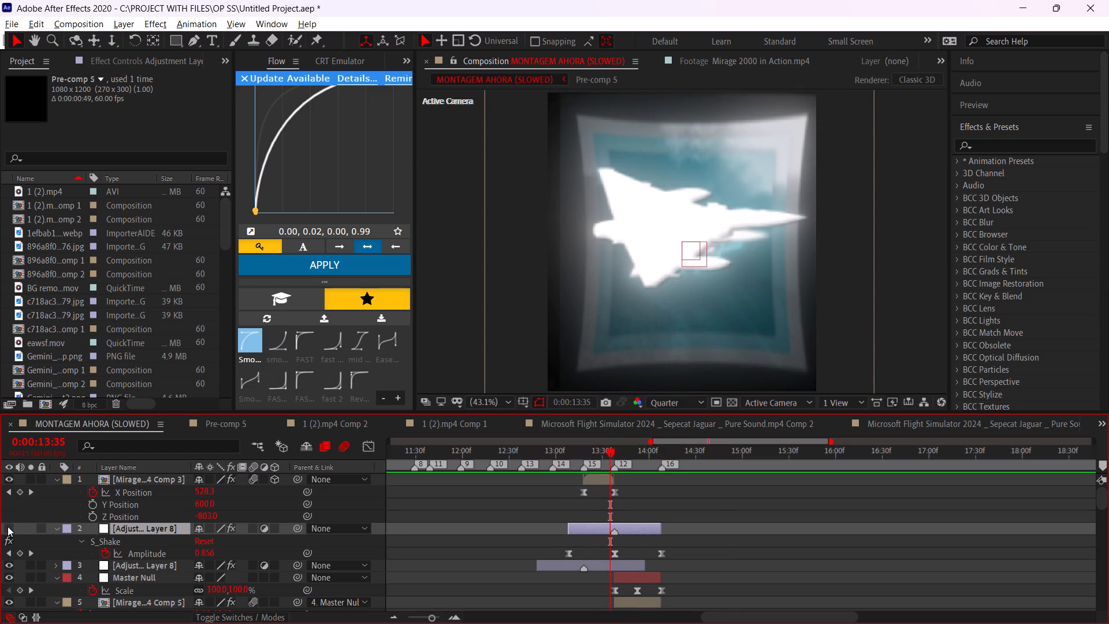
left_click(8, 526)
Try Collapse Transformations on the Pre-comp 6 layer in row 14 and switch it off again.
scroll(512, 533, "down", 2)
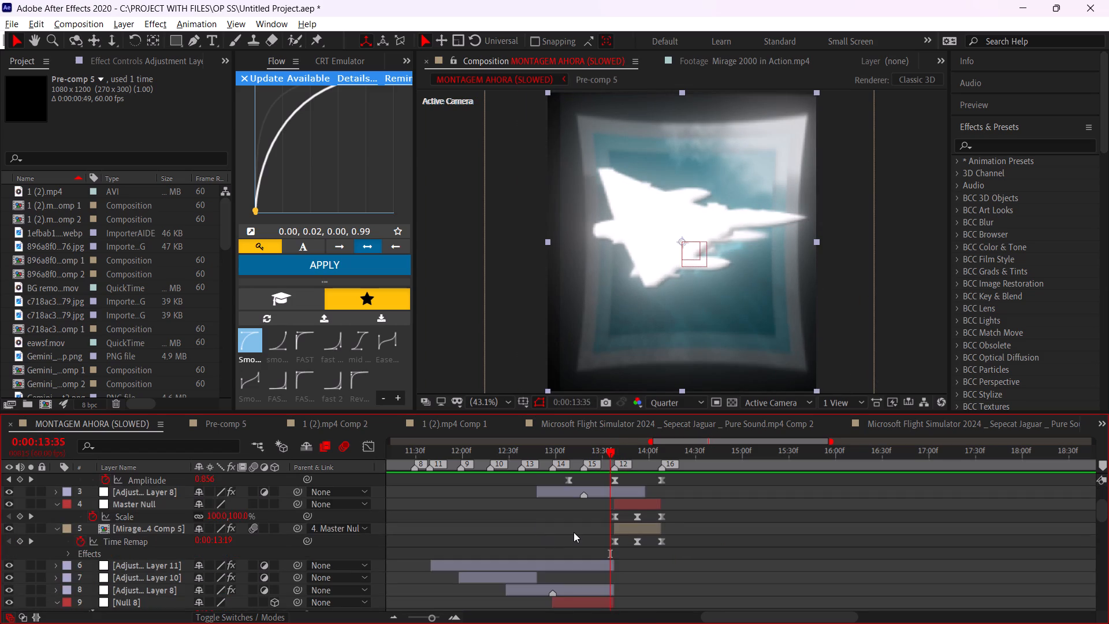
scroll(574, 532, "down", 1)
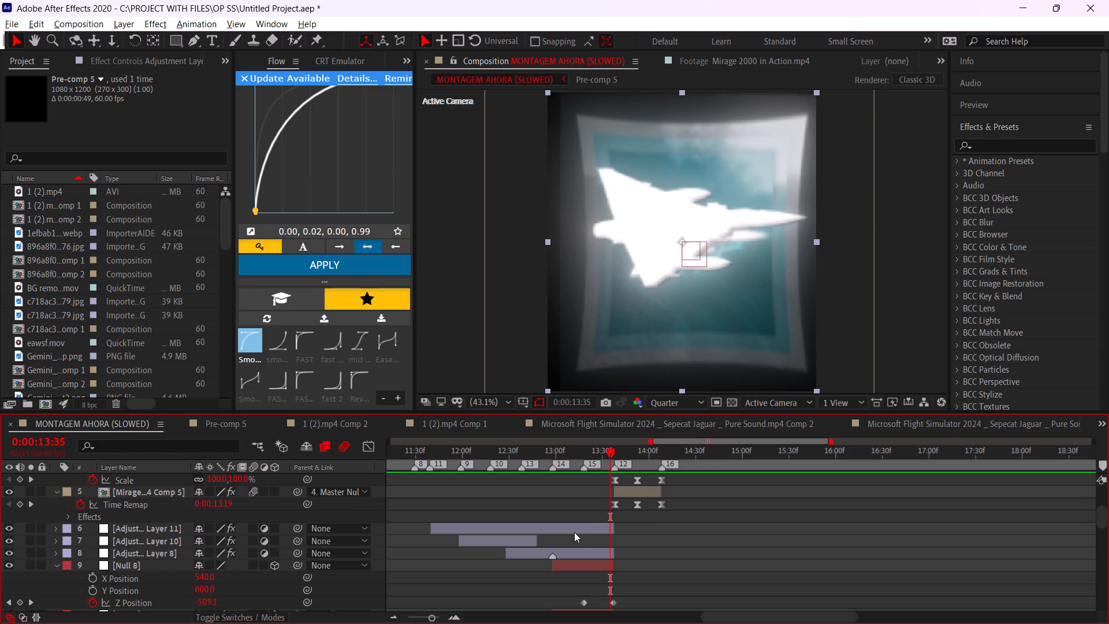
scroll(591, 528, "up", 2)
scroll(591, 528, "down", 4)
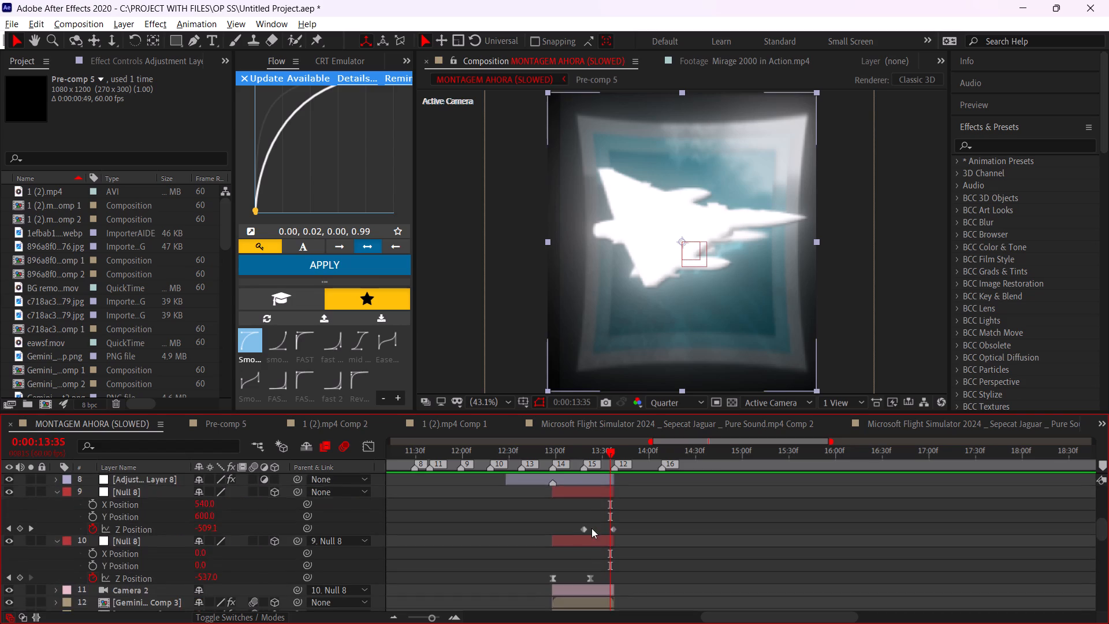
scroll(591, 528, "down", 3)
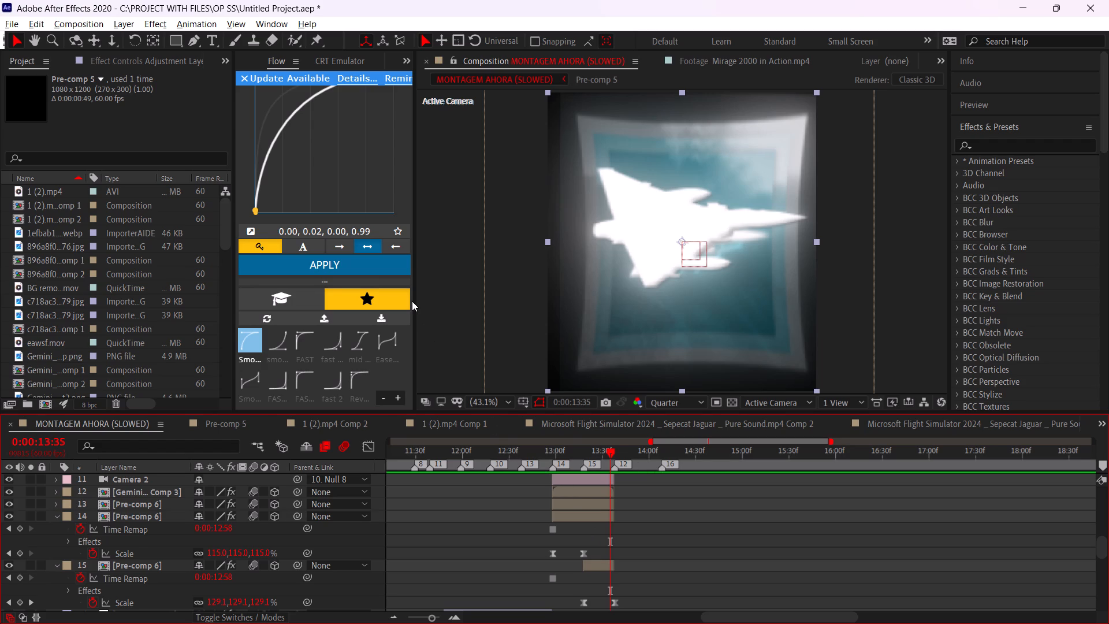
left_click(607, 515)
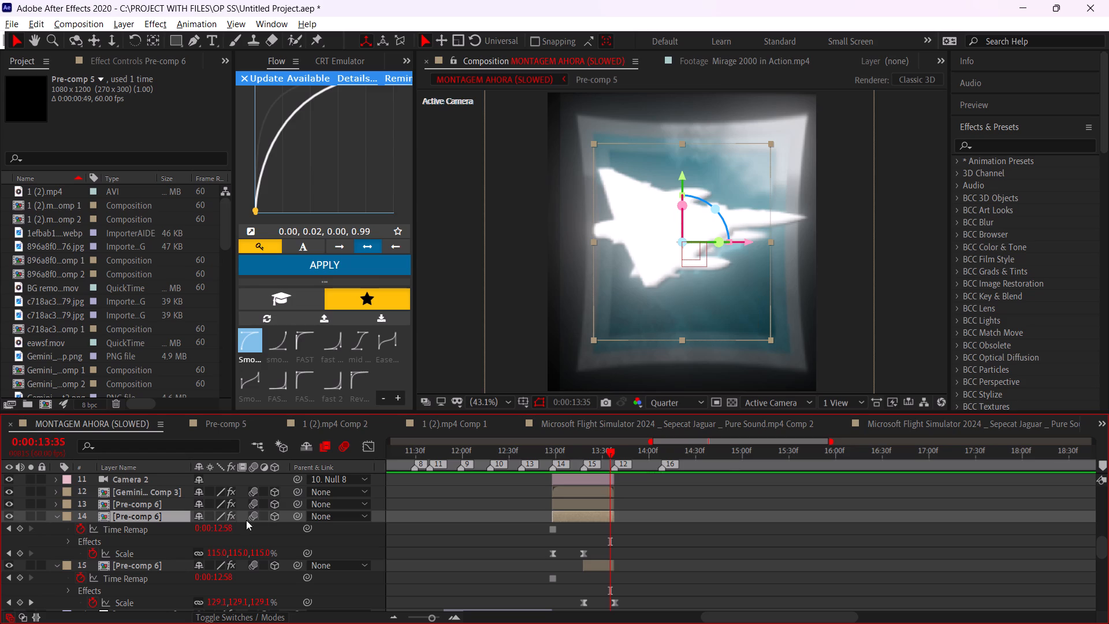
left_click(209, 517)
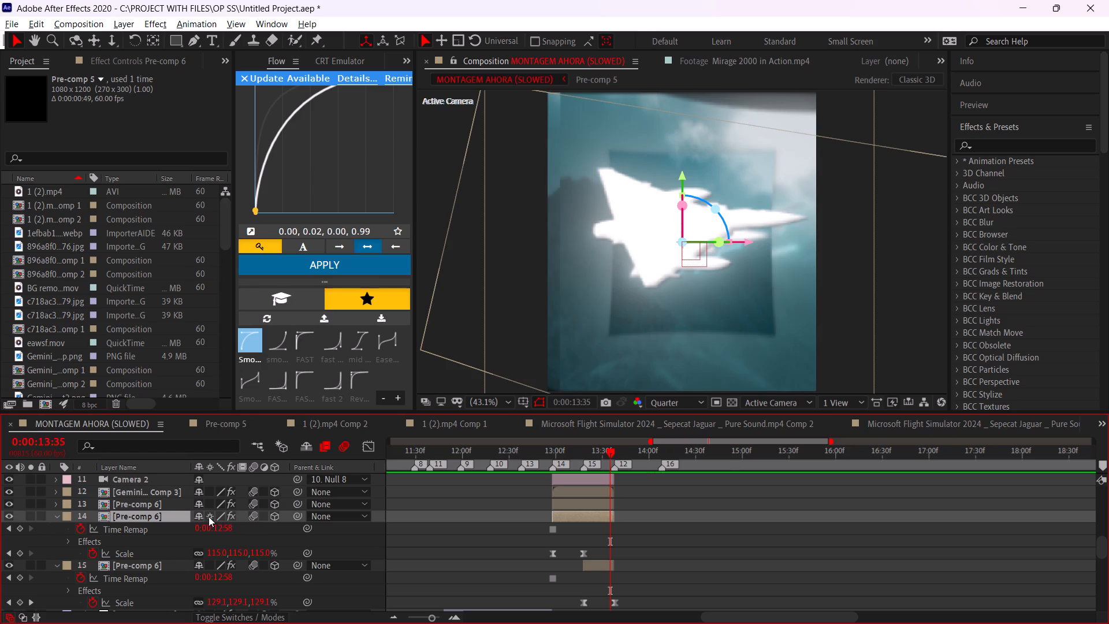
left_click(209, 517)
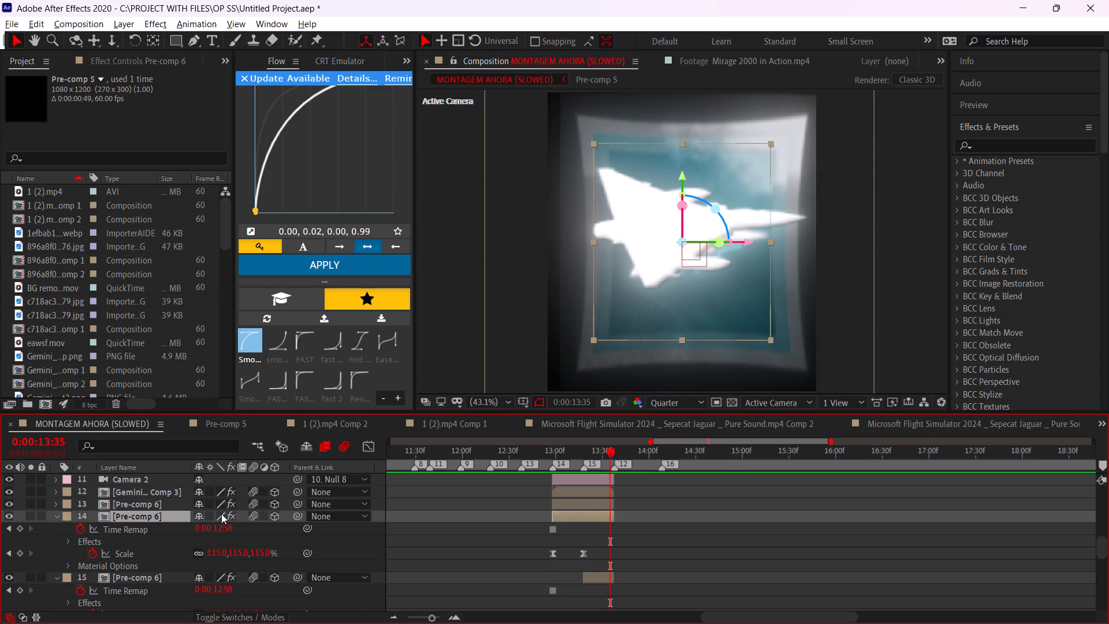
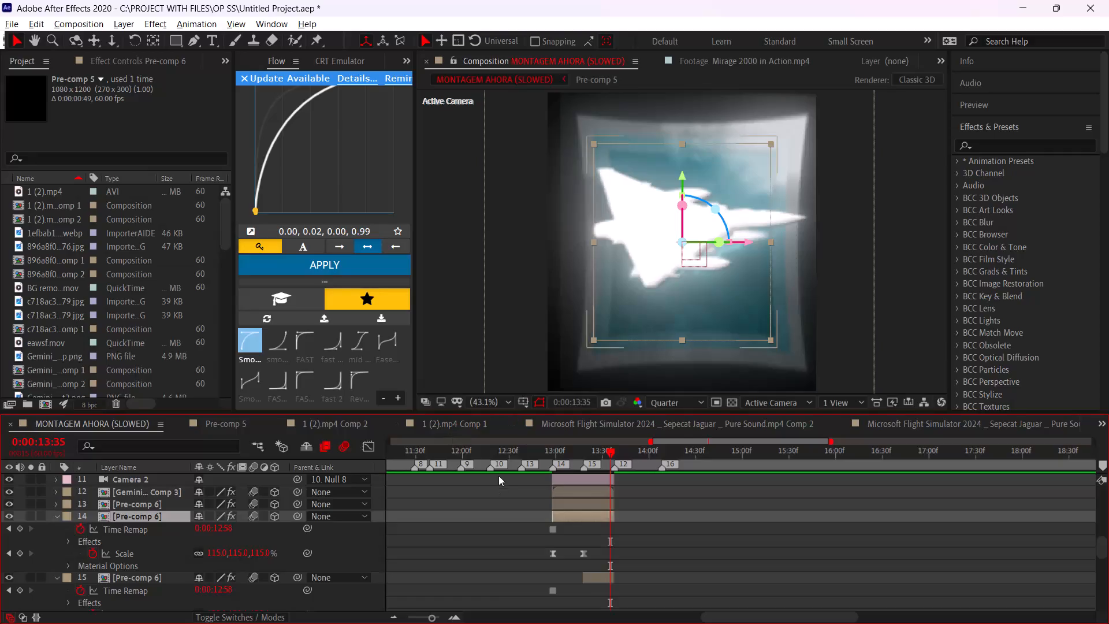
Play back the edit from around 0:00:12:28, and again from the beginning.
left_click(506, 456)
key("space")
scroll(507, 475, "down", 4, "alt")
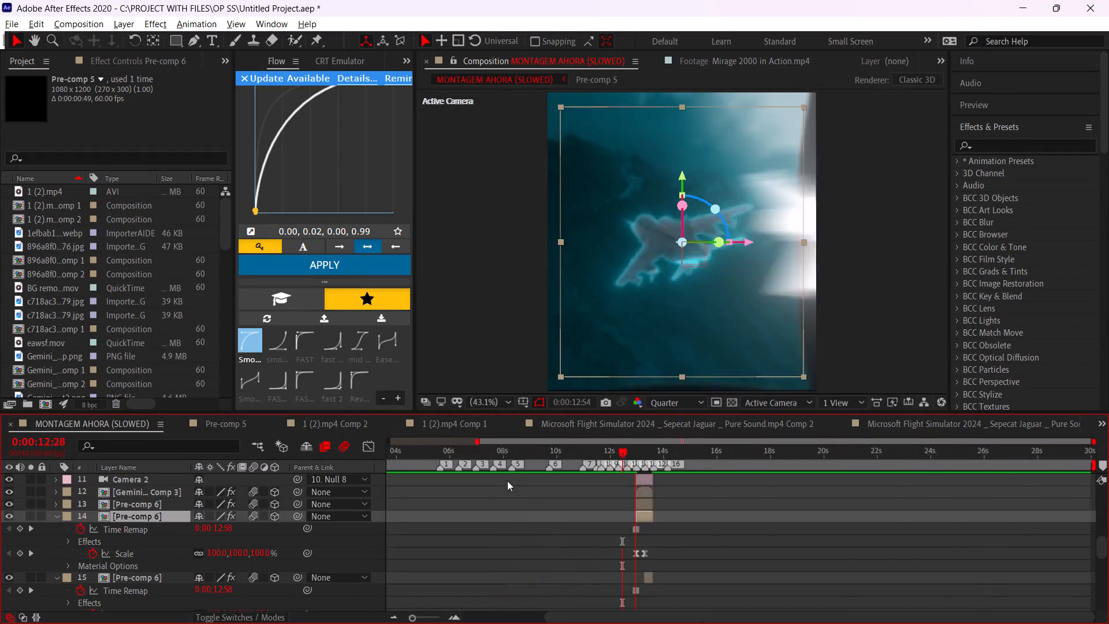
left_click_drag(483, 452, 386, 467)
key("space")
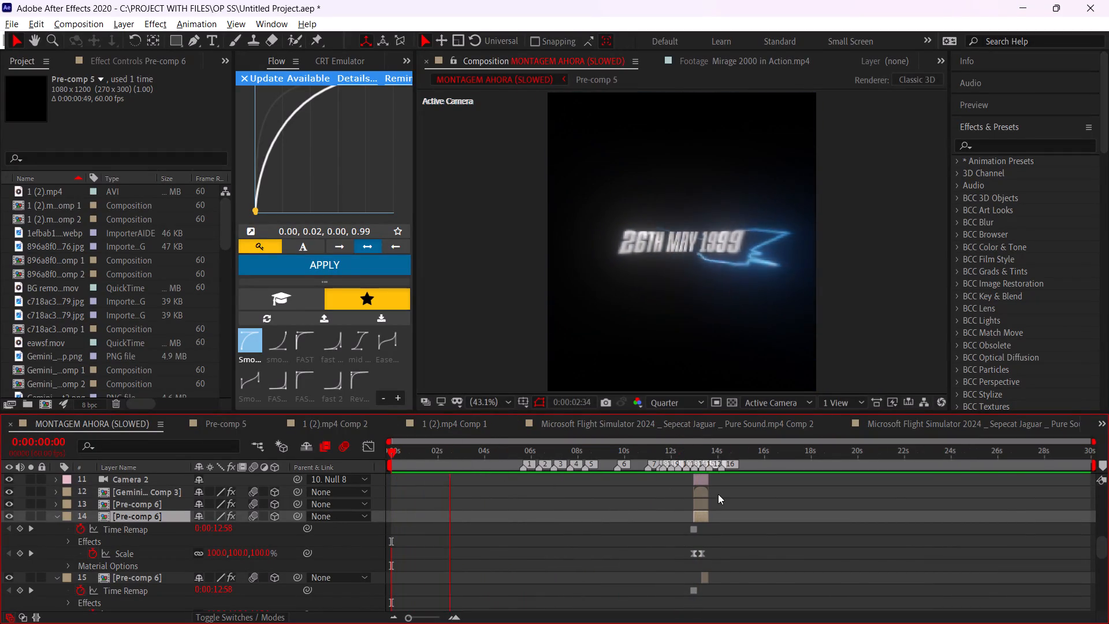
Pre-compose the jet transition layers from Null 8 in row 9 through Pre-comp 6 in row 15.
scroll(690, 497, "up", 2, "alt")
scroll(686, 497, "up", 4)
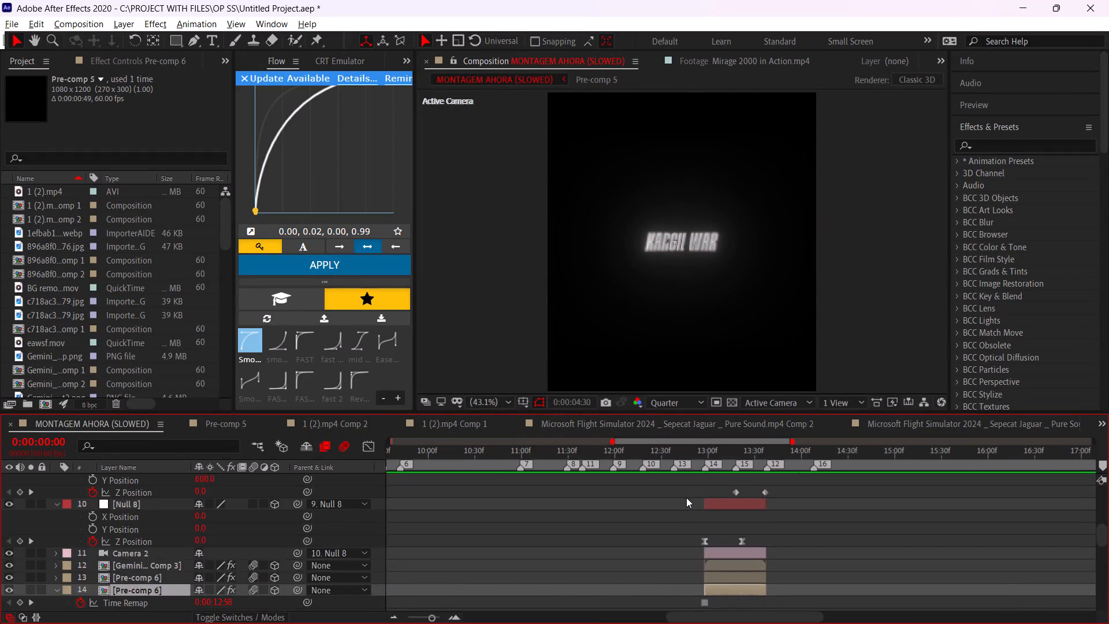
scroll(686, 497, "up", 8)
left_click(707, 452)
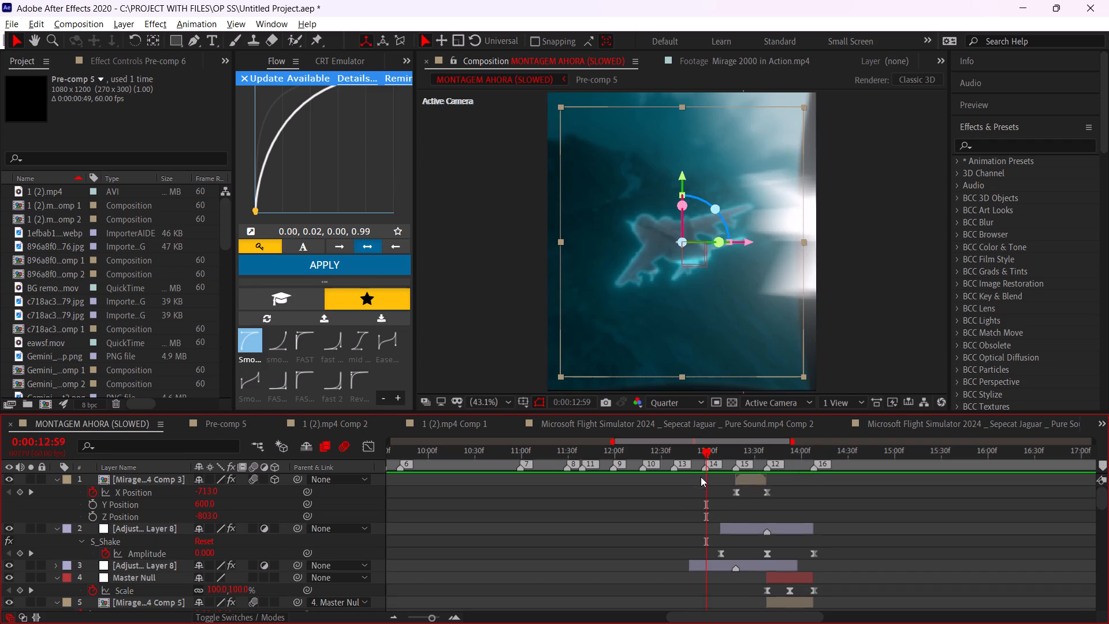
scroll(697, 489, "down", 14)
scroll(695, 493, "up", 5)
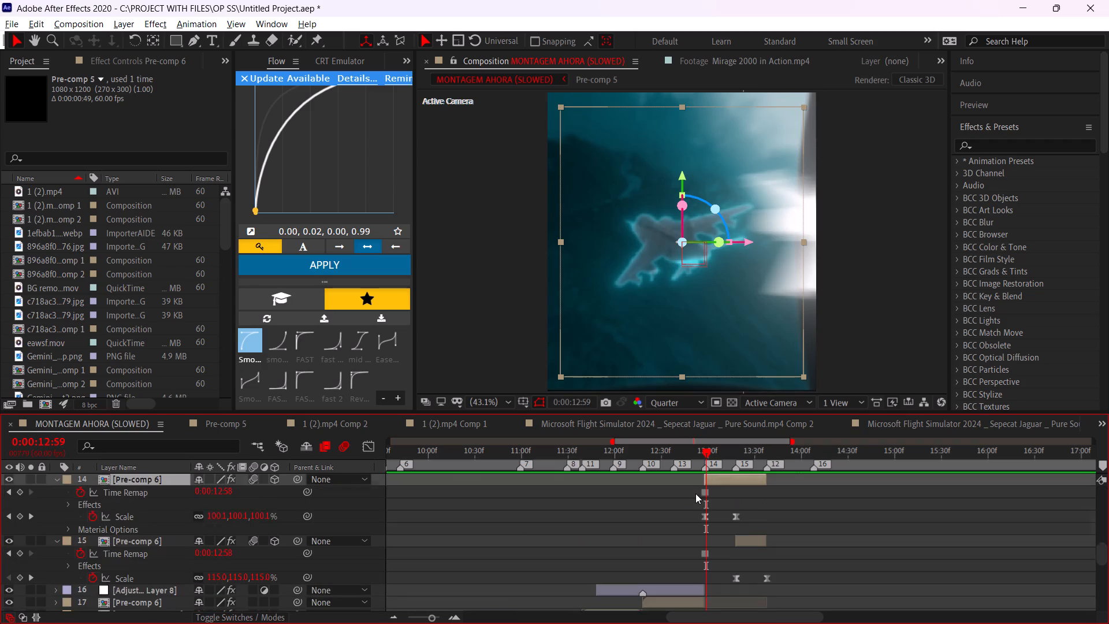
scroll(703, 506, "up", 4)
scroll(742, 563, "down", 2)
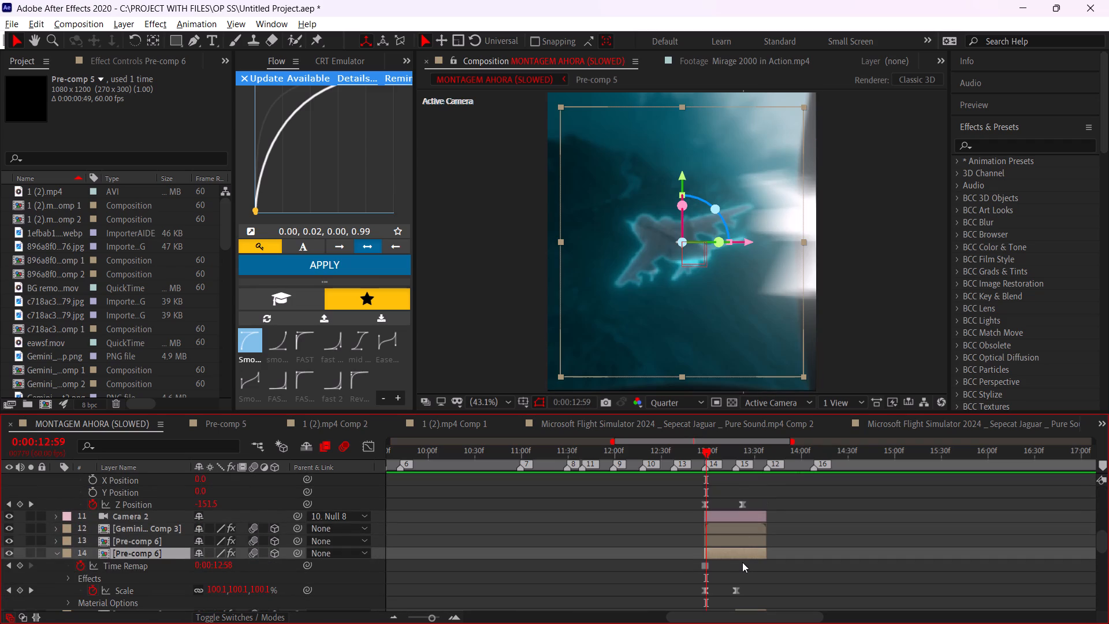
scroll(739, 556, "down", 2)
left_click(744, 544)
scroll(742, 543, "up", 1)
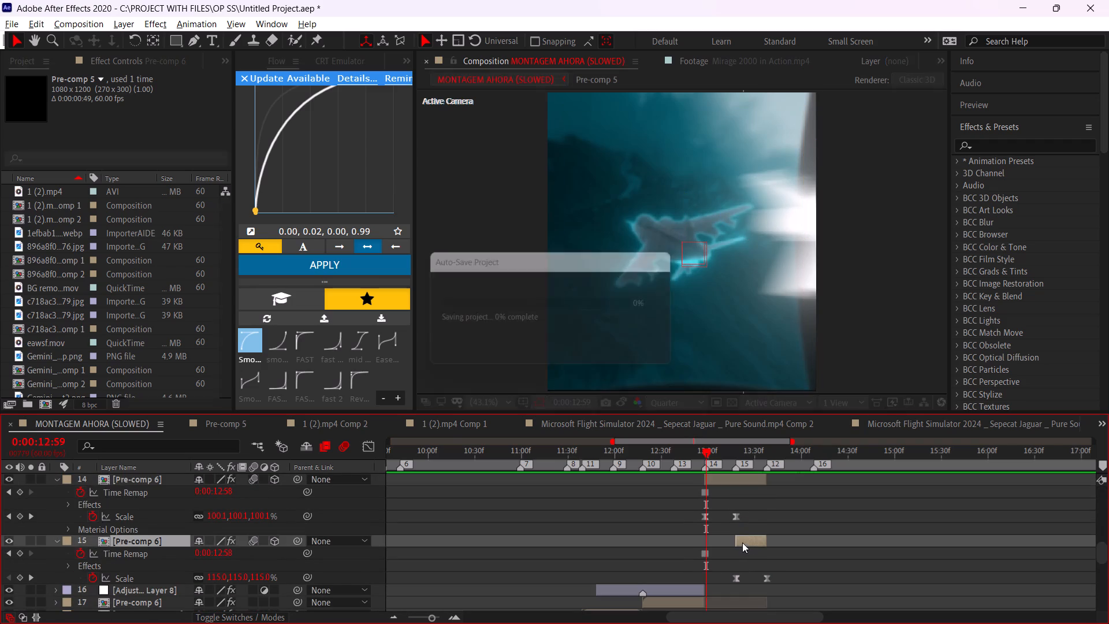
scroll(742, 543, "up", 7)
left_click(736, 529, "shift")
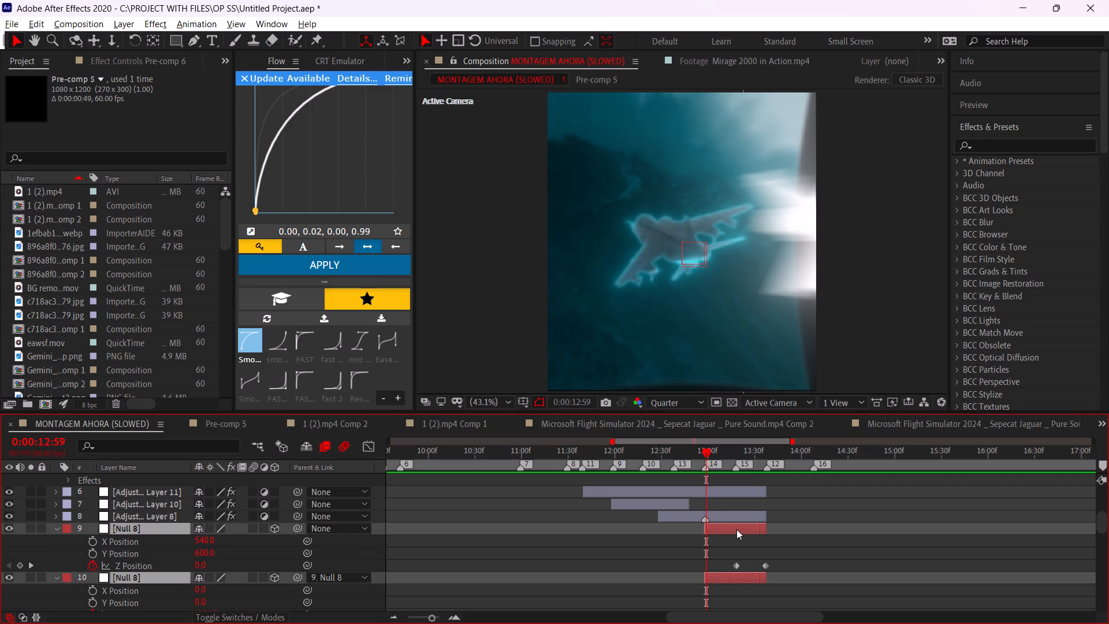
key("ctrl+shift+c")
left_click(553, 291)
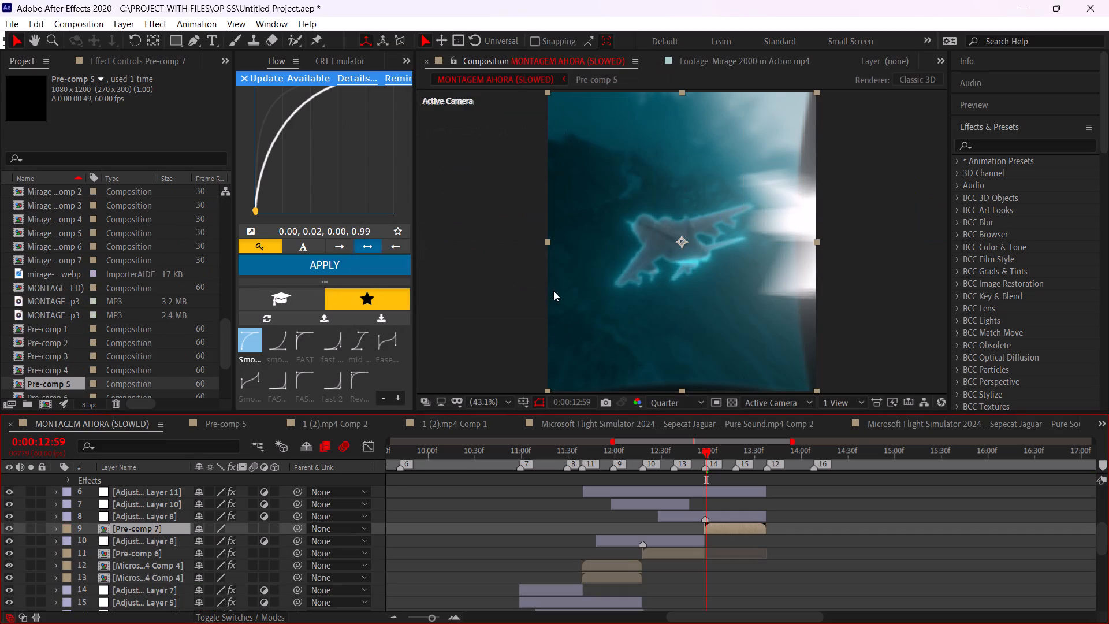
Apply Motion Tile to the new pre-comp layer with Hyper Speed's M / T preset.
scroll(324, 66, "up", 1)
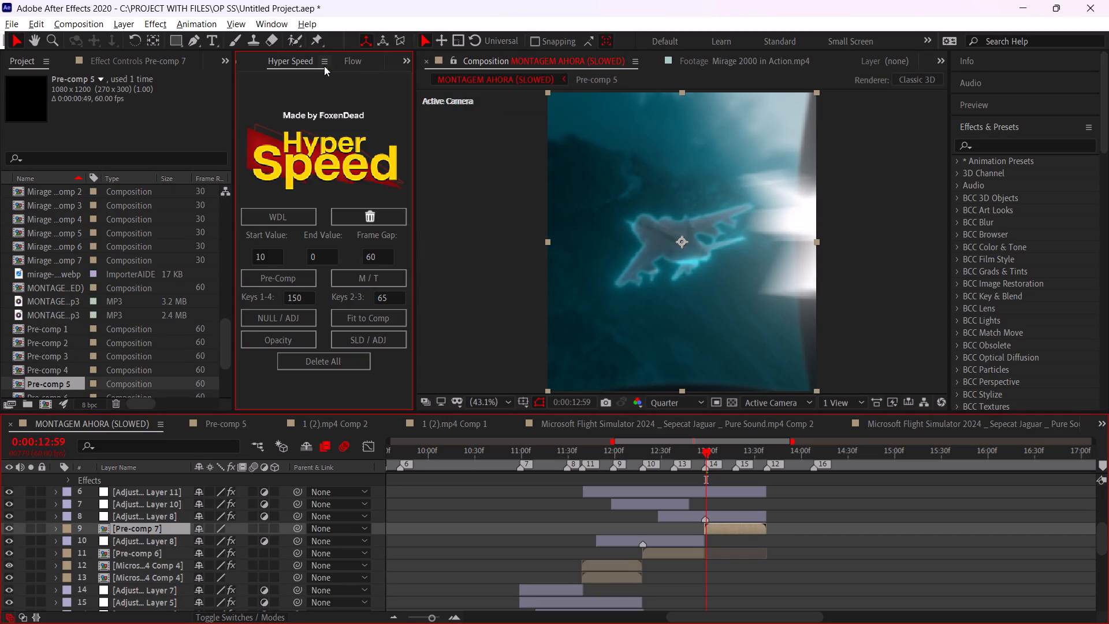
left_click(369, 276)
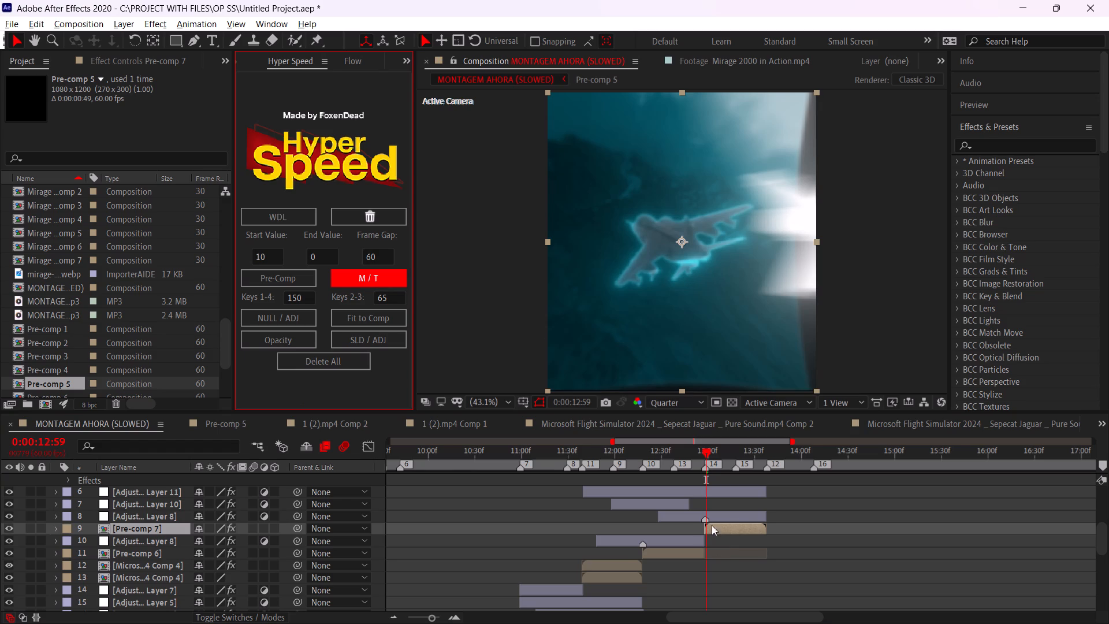
Play back the edit from the beginning, and replay the jet transition from 0:00:12:06.
scroll(716, 518, "down", 2, "alt")
left_click_drag(596, 452, 363, 453)
key("space")
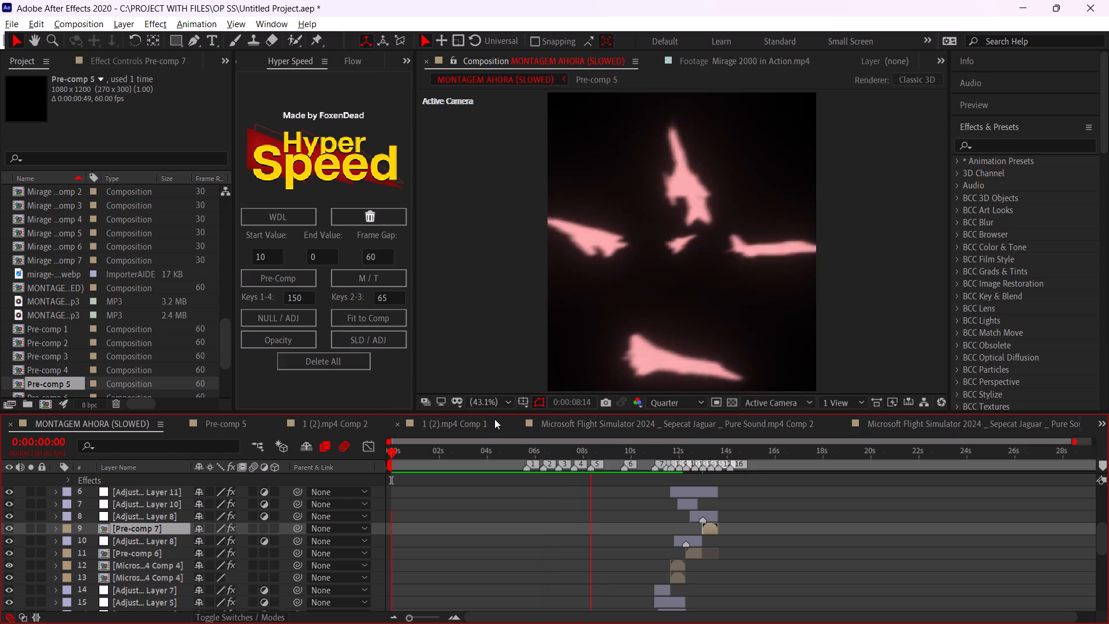
left_click_drag(480, 448, 363, 473)
key("space")
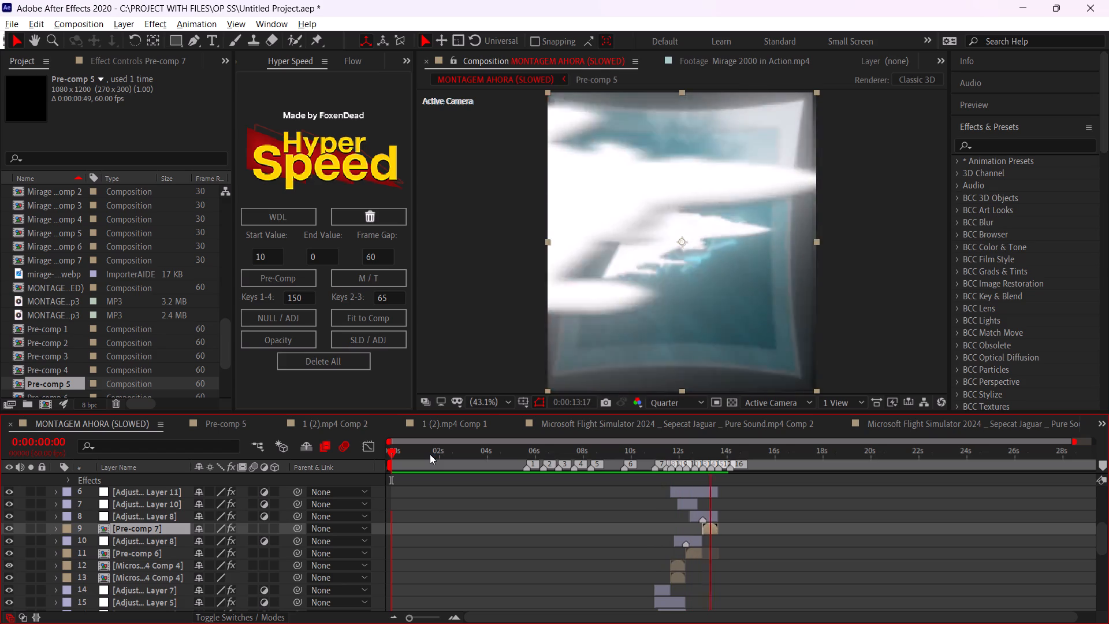
left_click(682, 449)
key("space")
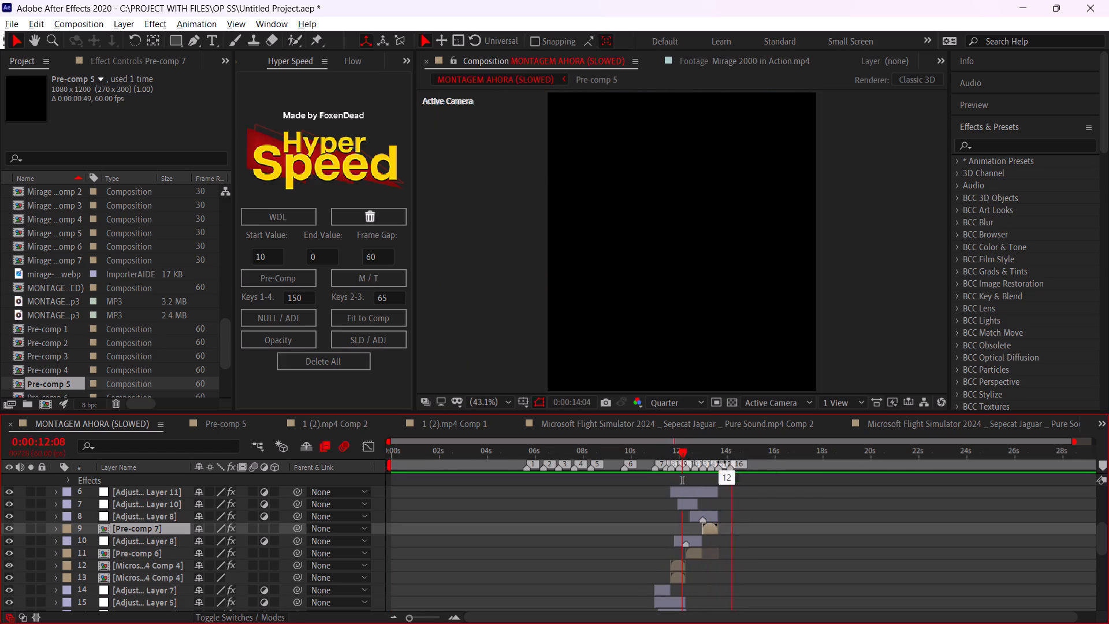
Open the Pre-comp 7 layer and inspect its contents around 0:00:13:33.
scroll(721, 480, "up", 1, "alt")
left_click_drag(687, 452, 711, 465)
double_click(702, 525)
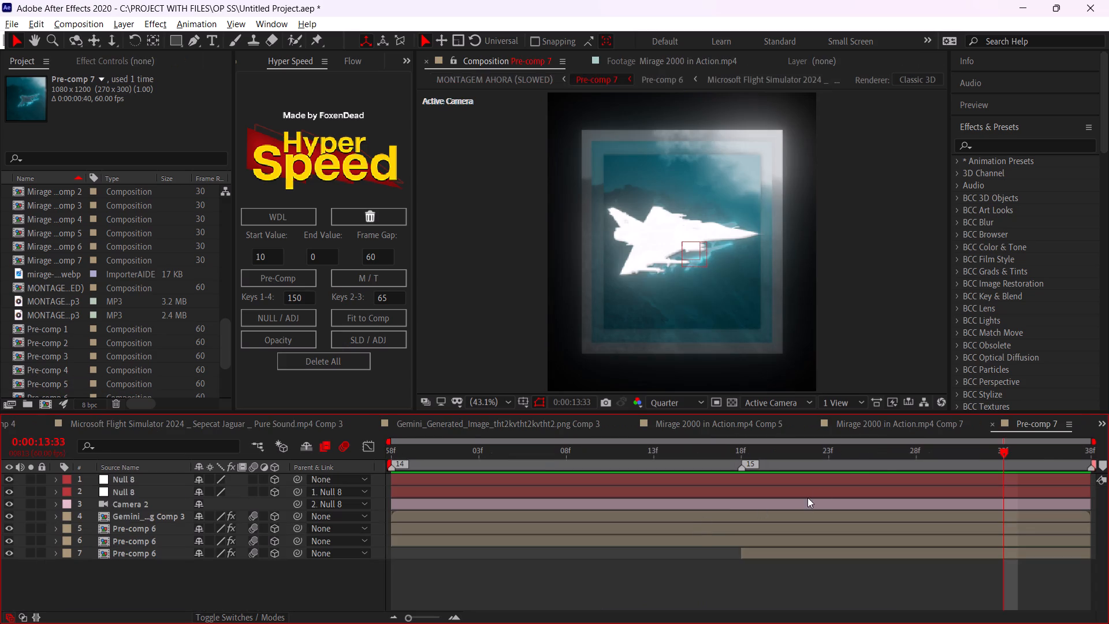
left_click_drag(919, 451, 985, 483)
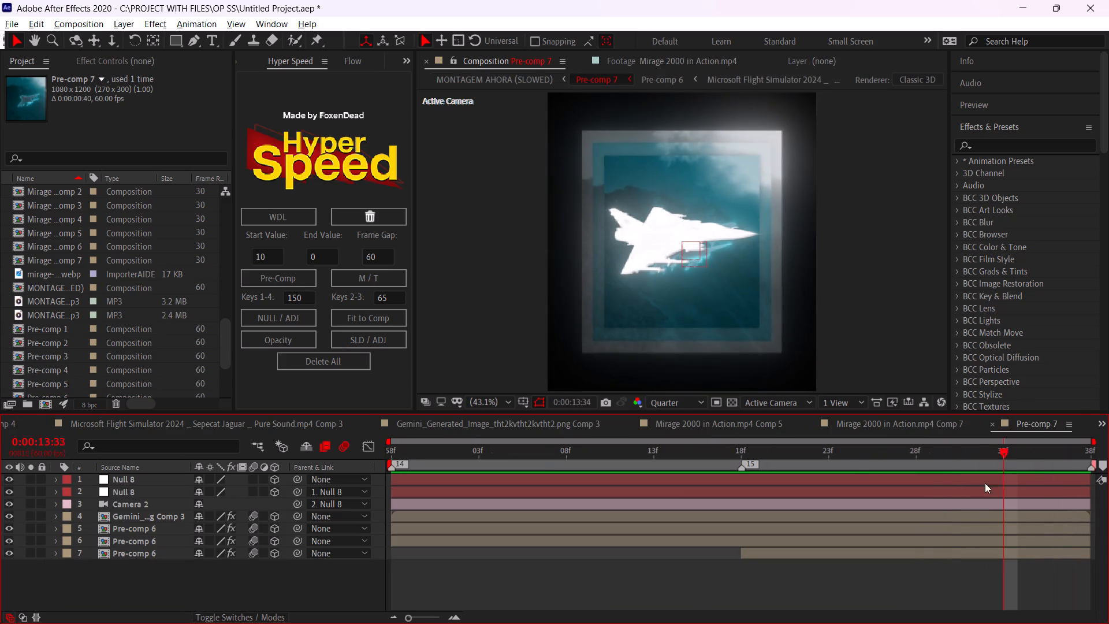
left_click_drag(985, 483, 939, 483)
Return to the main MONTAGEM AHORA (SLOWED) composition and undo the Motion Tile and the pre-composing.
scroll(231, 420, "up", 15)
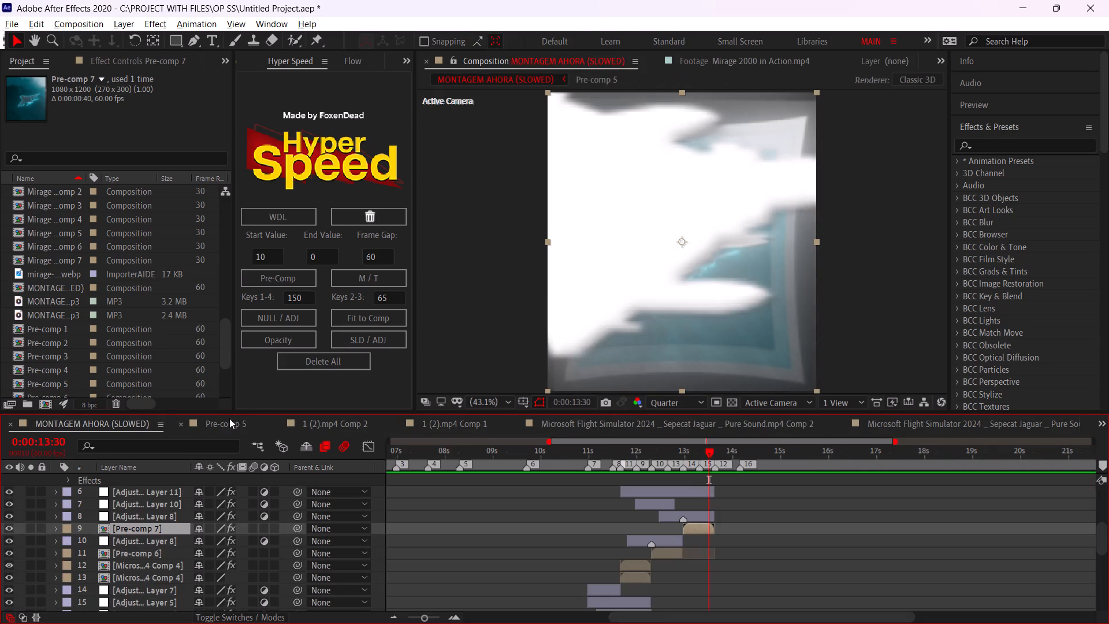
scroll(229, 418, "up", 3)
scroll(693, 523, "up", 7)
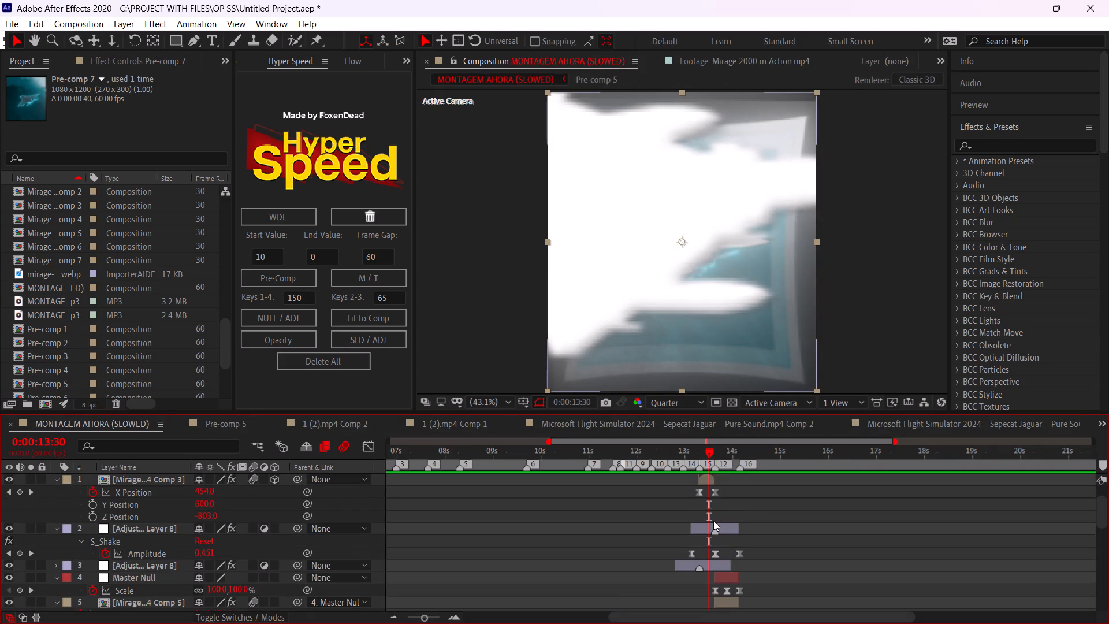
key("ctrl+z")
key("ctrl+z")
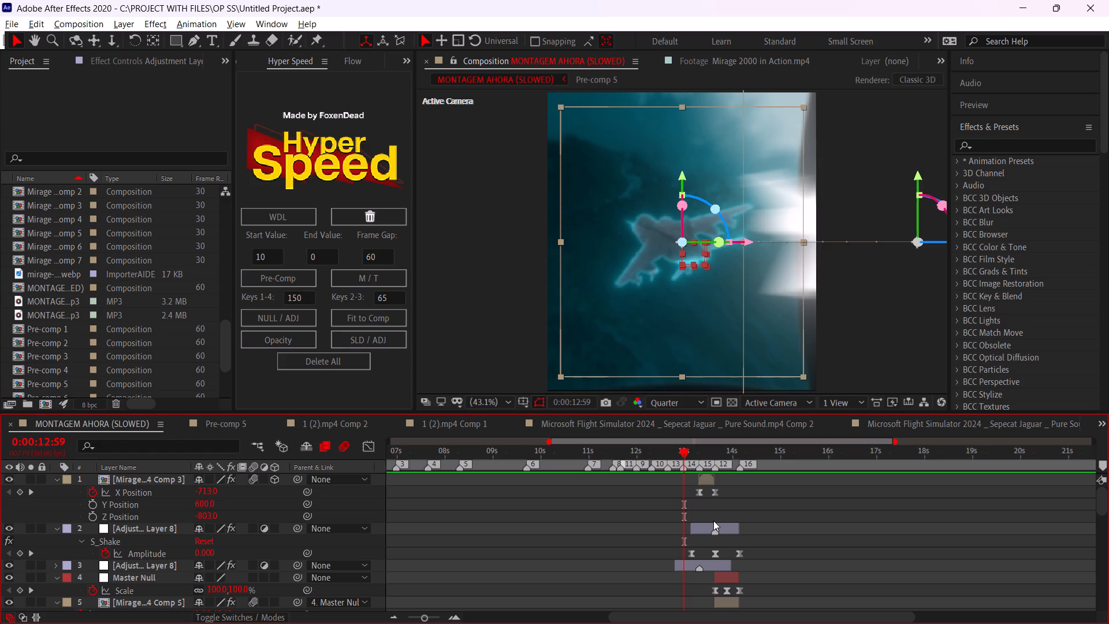
Move the Mirage Comp 3 layer from row 1 down the stack to directly above Null 8.
scroll(713, 521, "down", 6, "ctrl")
scroll(716, 517, "up", 7)
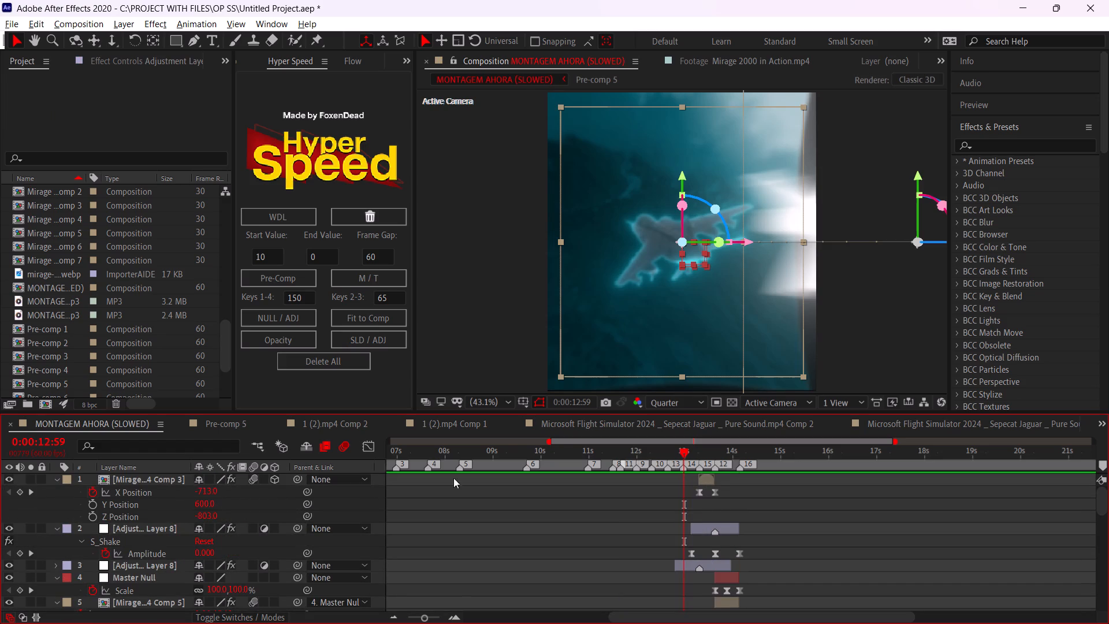
left_click_drag(133, 475, 129, 592)
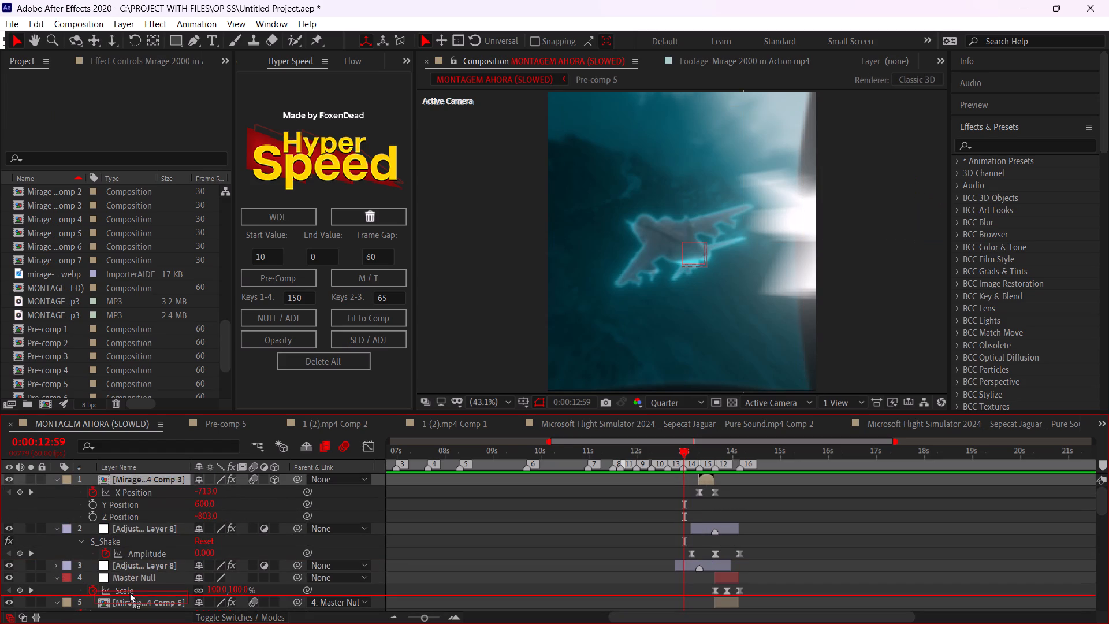
left_click_drag(129, 592, 126, 601)
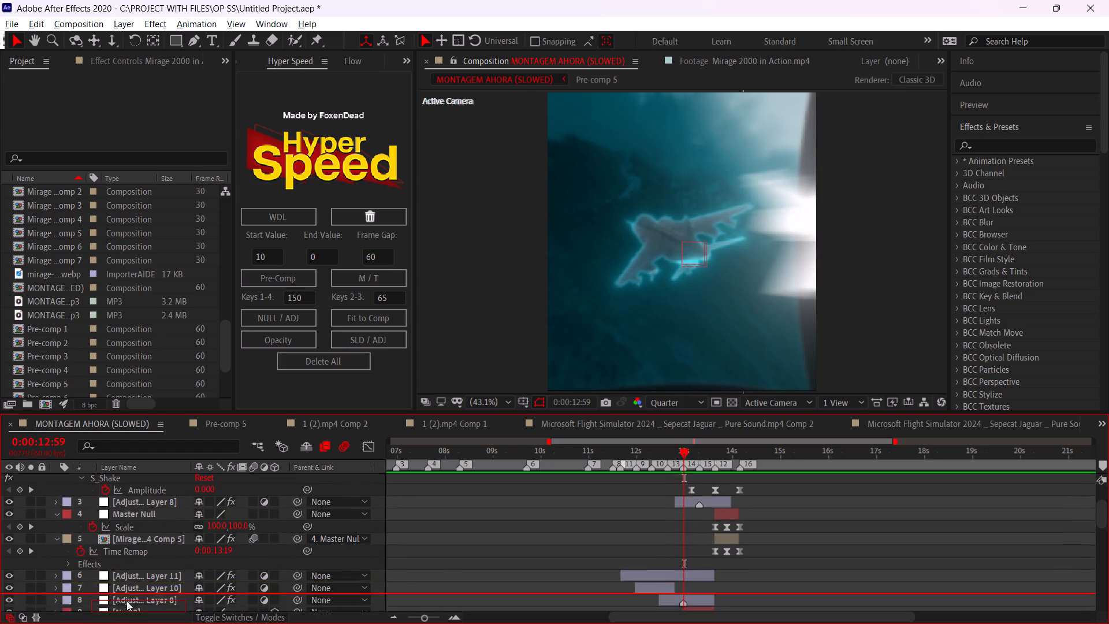
left_click_drag(126, 601, 127, 574)
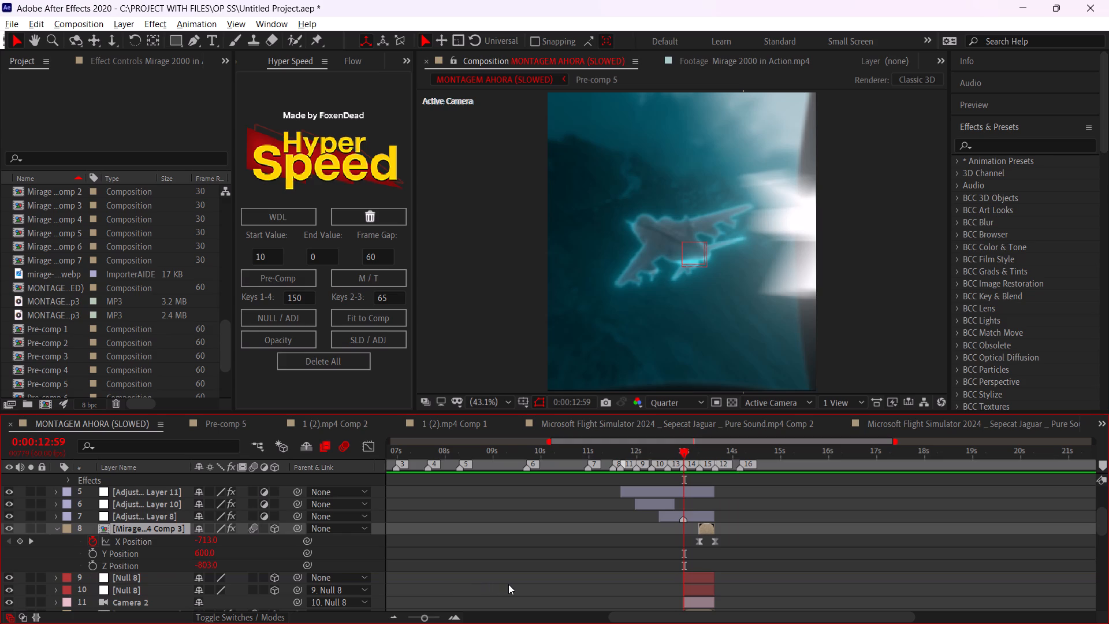
Pre-compose the layers from Mirage Comp 3 in row 8 through Pre-comp 6 in row 15.
scroll(611, 599, "down", 3)
left_click(707, 543)
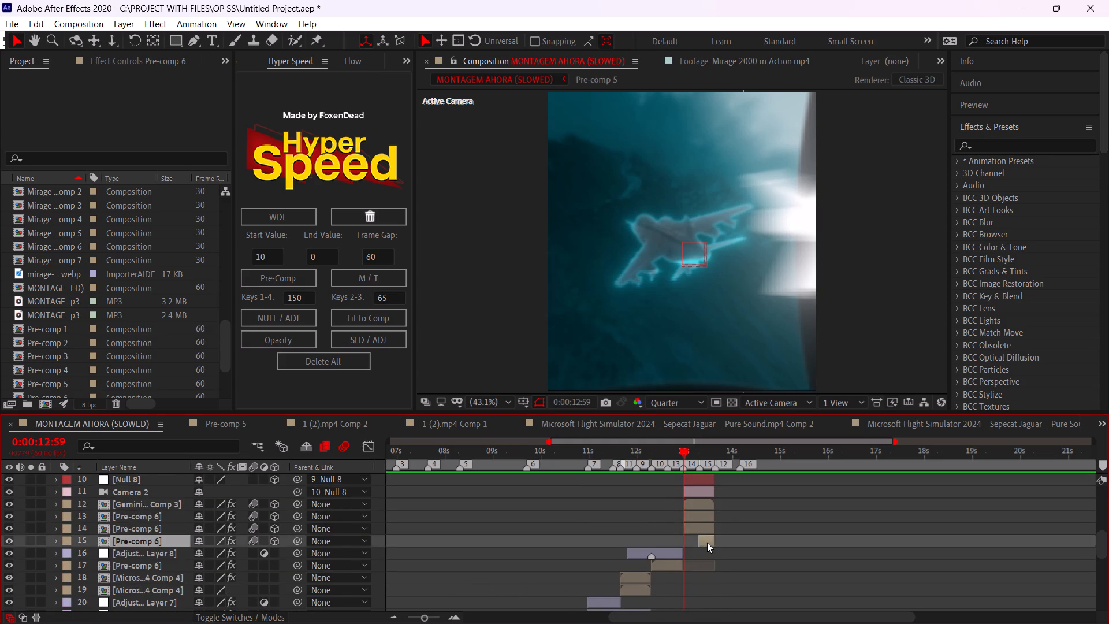
scroll(707, 543, "up", 2)
left_click(708, 494, "shift")
key("ctrl+shift+c")
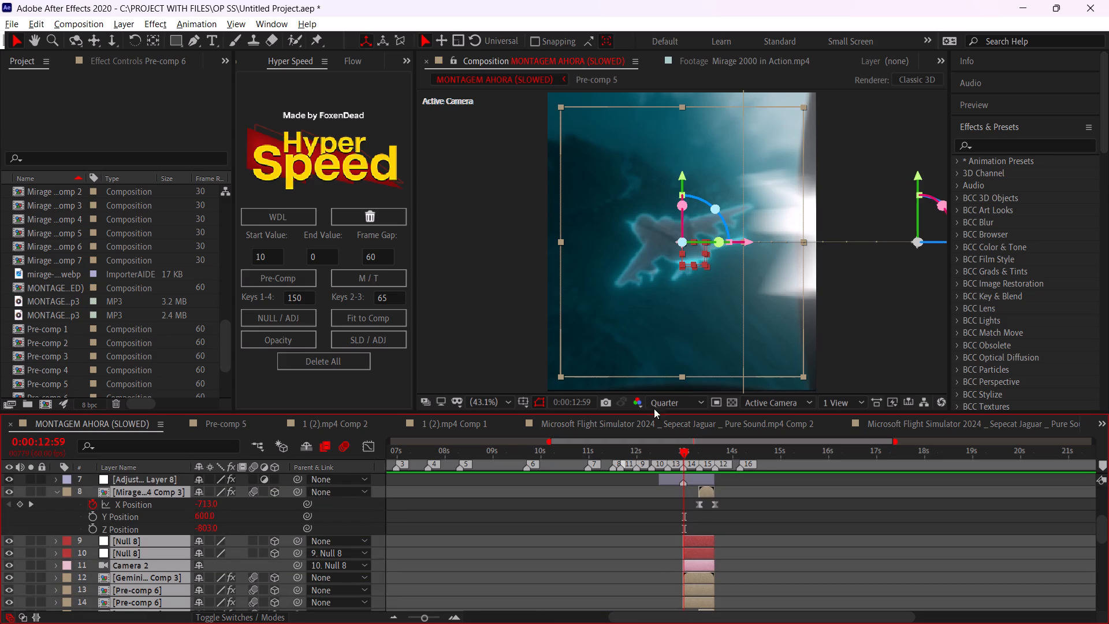
left_click(566, 283)
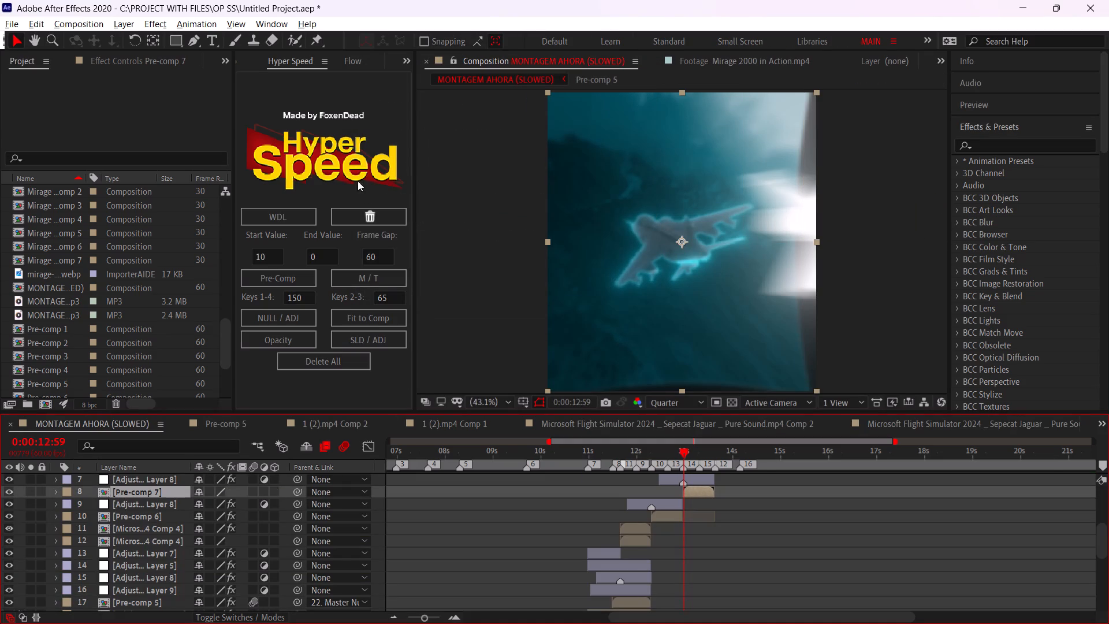
Apply Motion Tile to the new pre-comp layer with Hyper Speed's M / T preset.
left_click(363, 272)
Play back the edit from the beginning and examine the jet transition frames around 0:00:13:24.
scroll(605, 465, "down", 2, "alt")
left_click_drag(481, 454, 301, 444)
key("space")
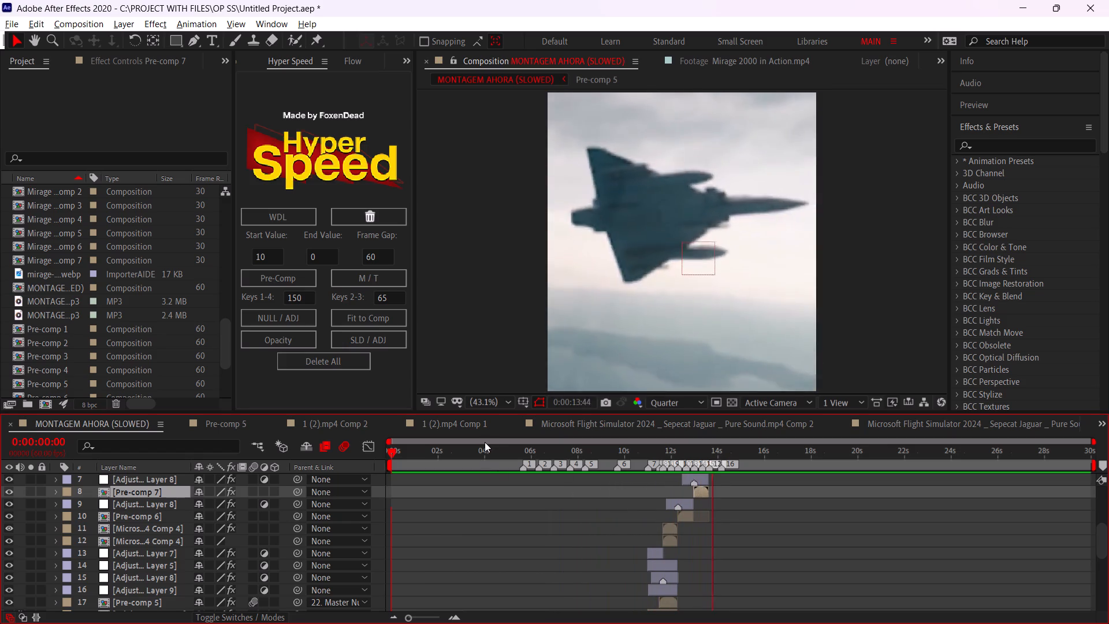
scroll(702, 495, "up", 2, "alt")
left_click_drag(695, 452, 713, 457)
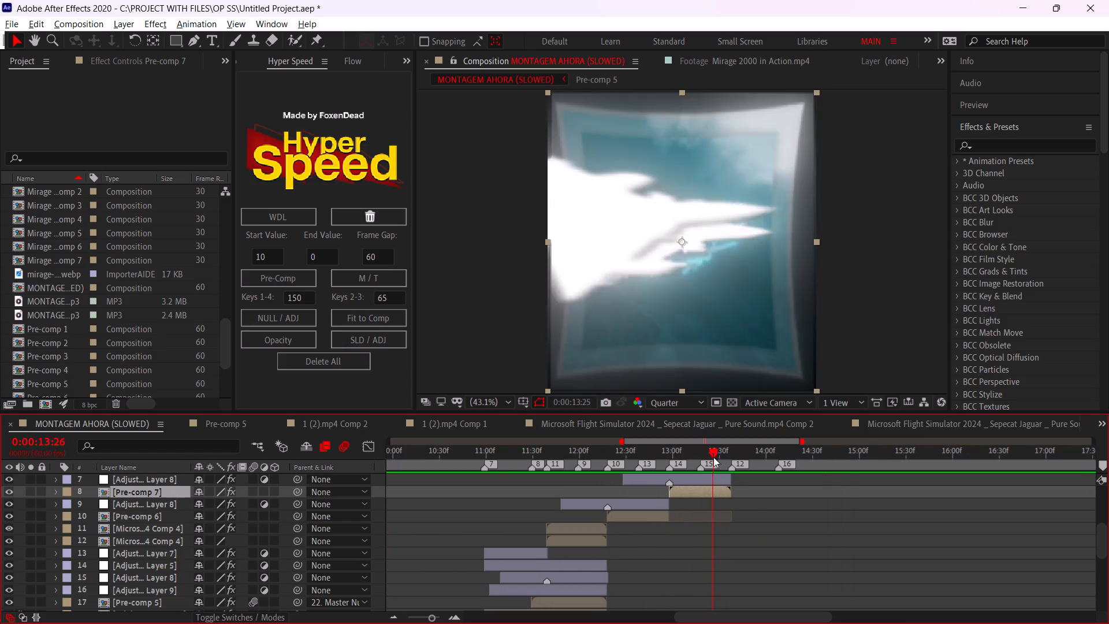
left_click_drag(713, 457, 710, 458)
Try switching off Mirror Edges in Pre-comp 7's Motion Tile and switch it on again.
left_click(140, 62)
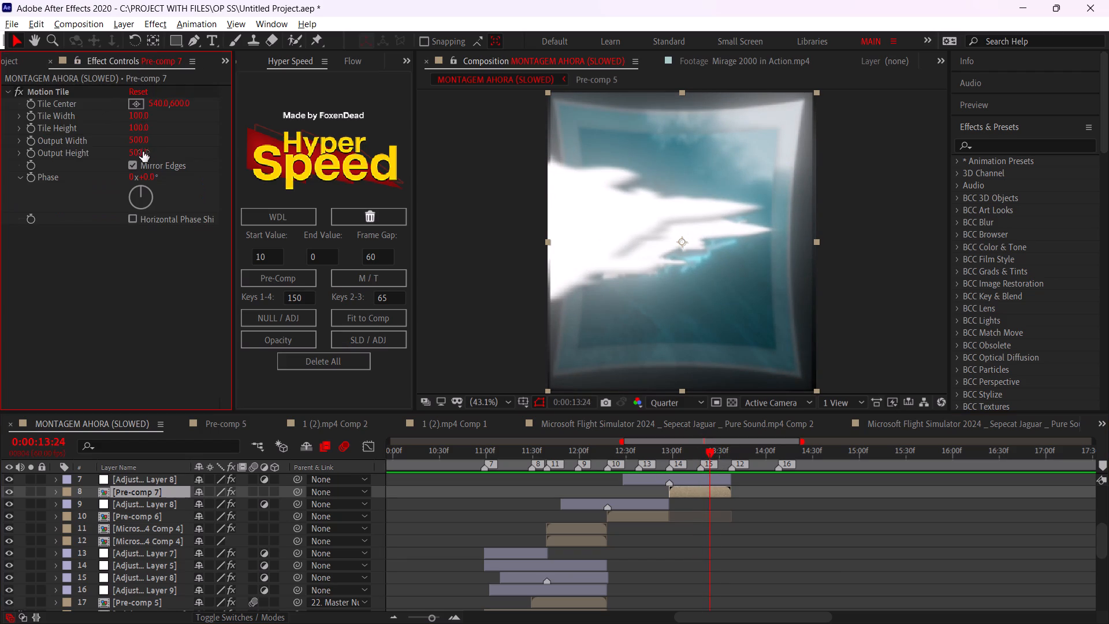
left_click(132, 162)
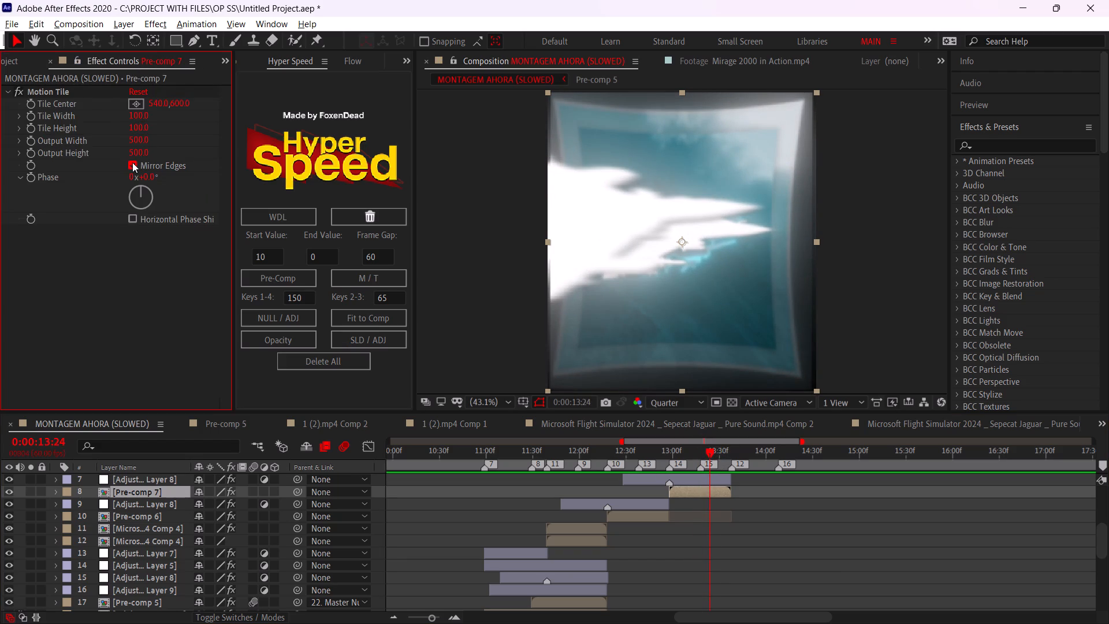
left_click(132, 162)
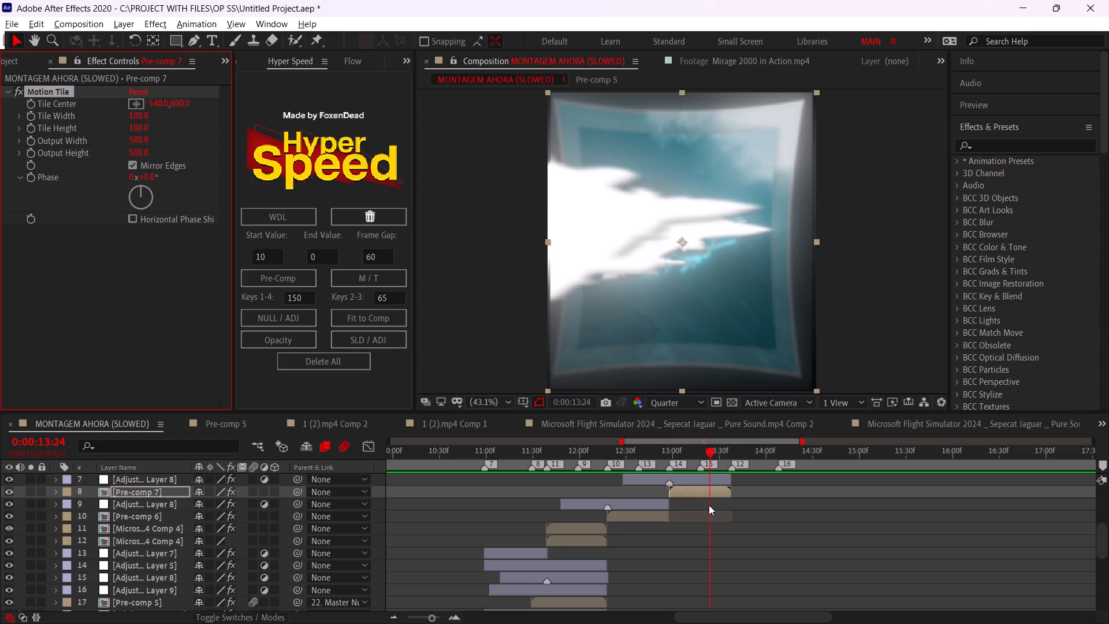
Move Adjustment Layer 11, Adjustment Layer 10 and the row 7 Adjustment Layer 8 together to the top of the layer stack.
scroll(713, 495, "up", 2)
left_click(710, 527)
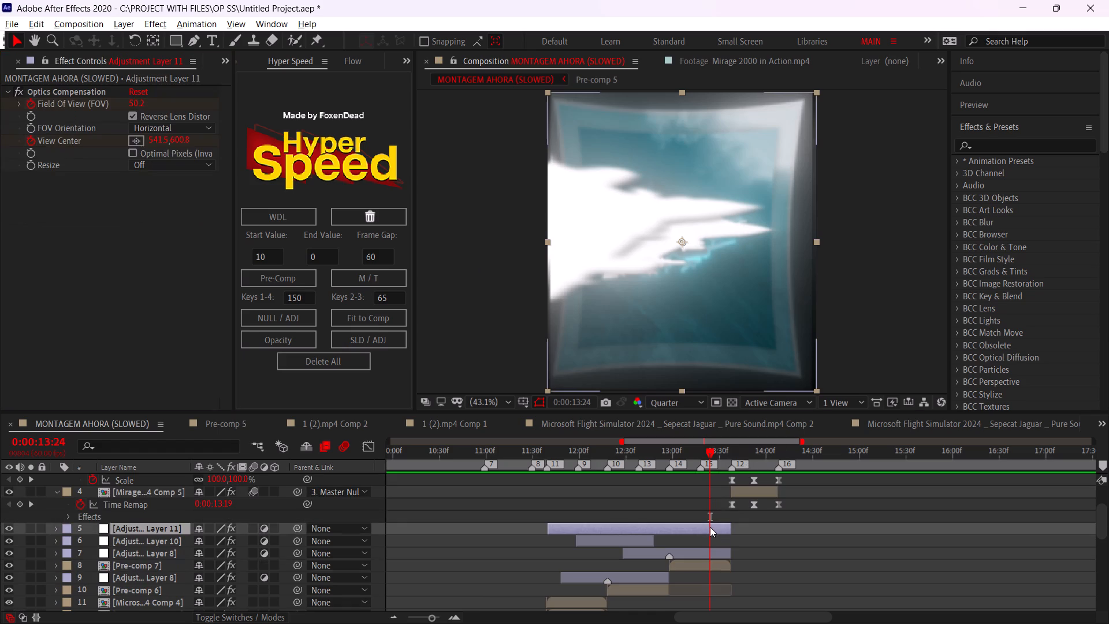
left_click(705, 551)
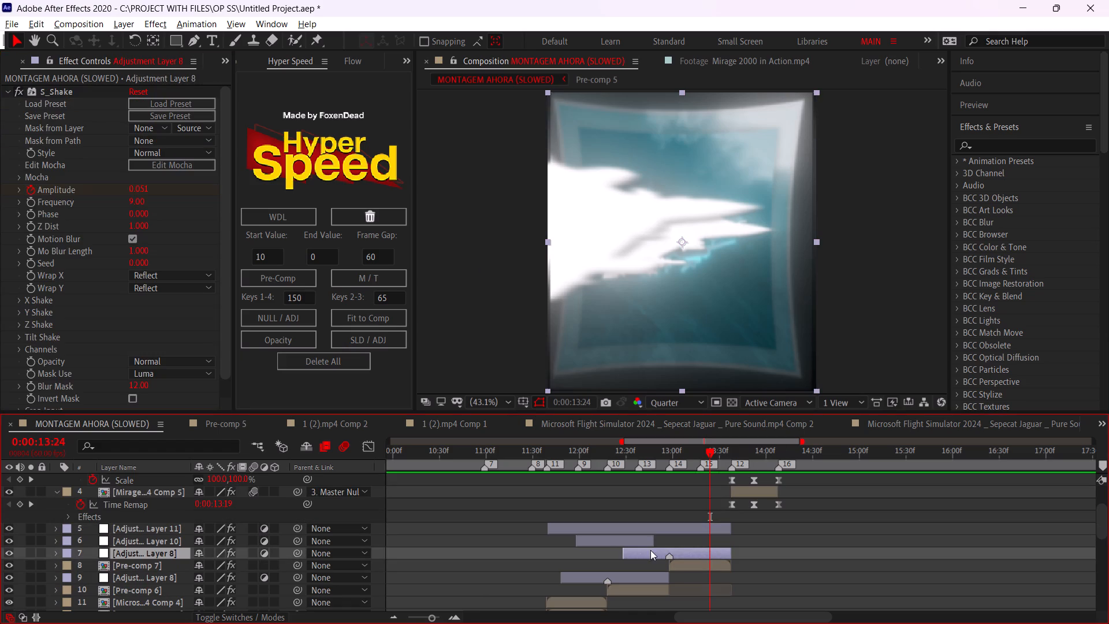
left_click(159, 536, "shift")
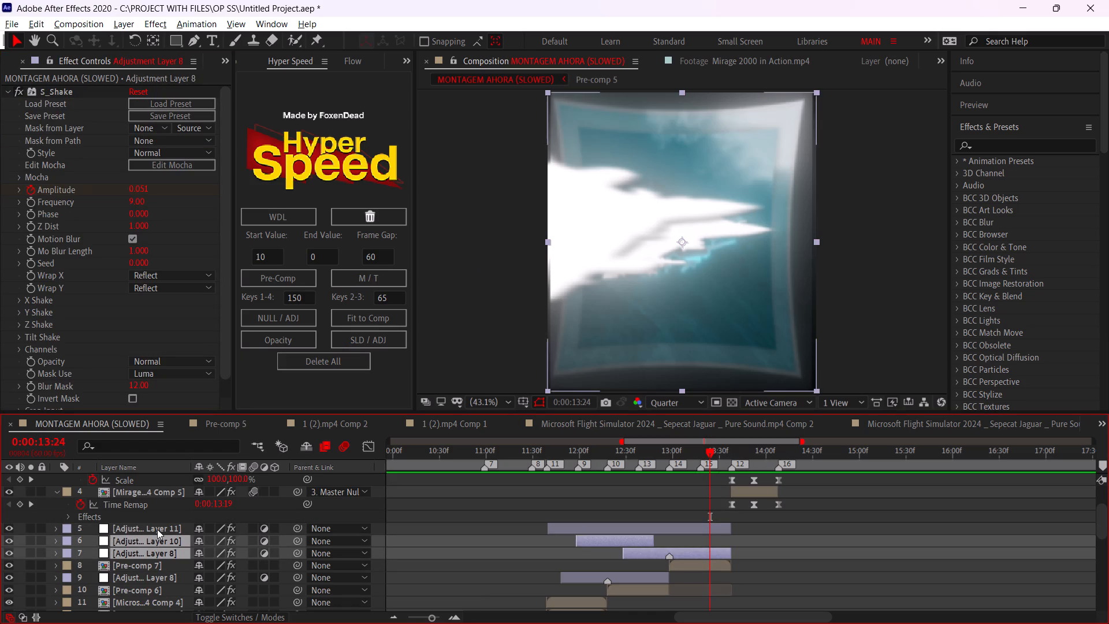
left_click(157, 528, "shift")
left_click_drag(157, 528, 159, 478)
Scrub the jet transition, play back the edit from the beginning, and replay the section from about 0:00:12:03.
left_click_drag(677, 469, 669, 469)
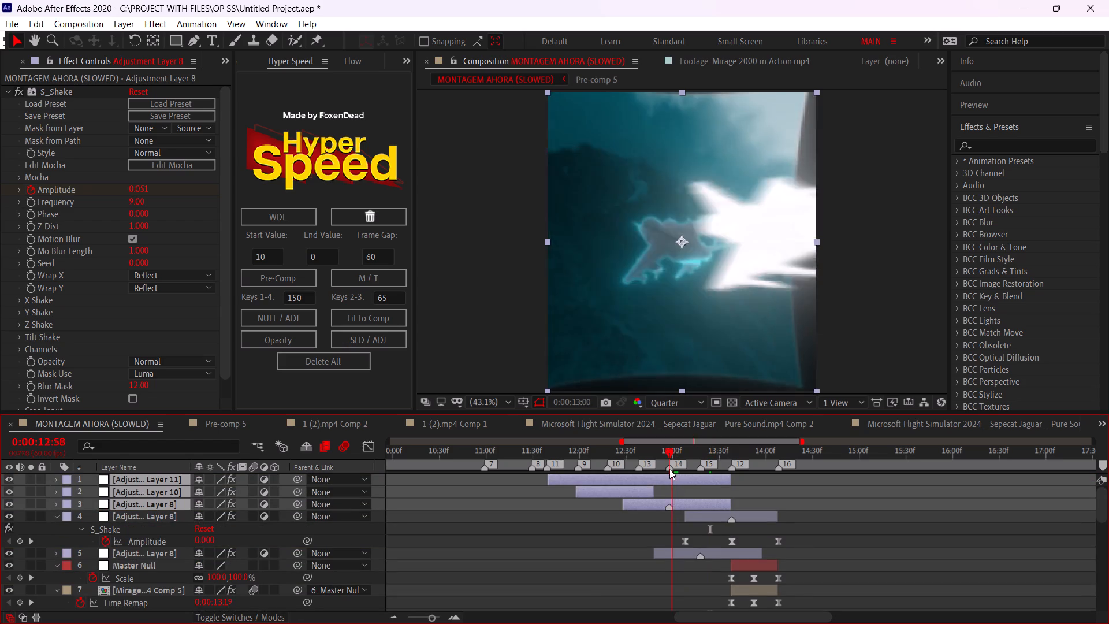
left_click_drag(669, 469, 741, 480)
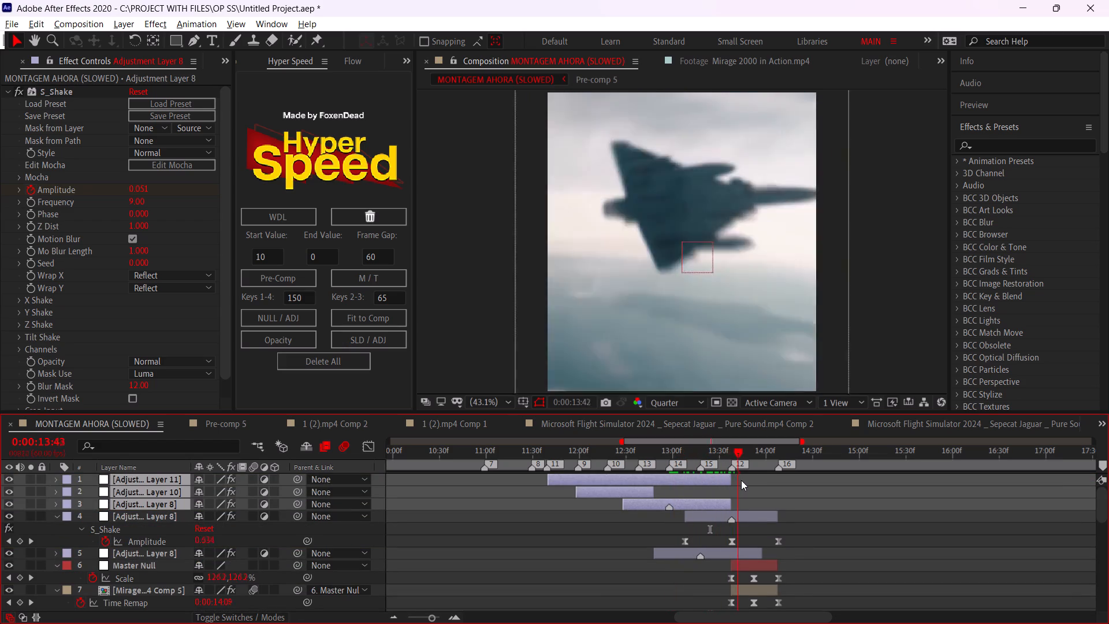
left_click_drag(741, 480, 183, 429)
key("space")
scroll(560, 511, "down", 3, "alt")
left_click_drag(435, 460, 362, 468)
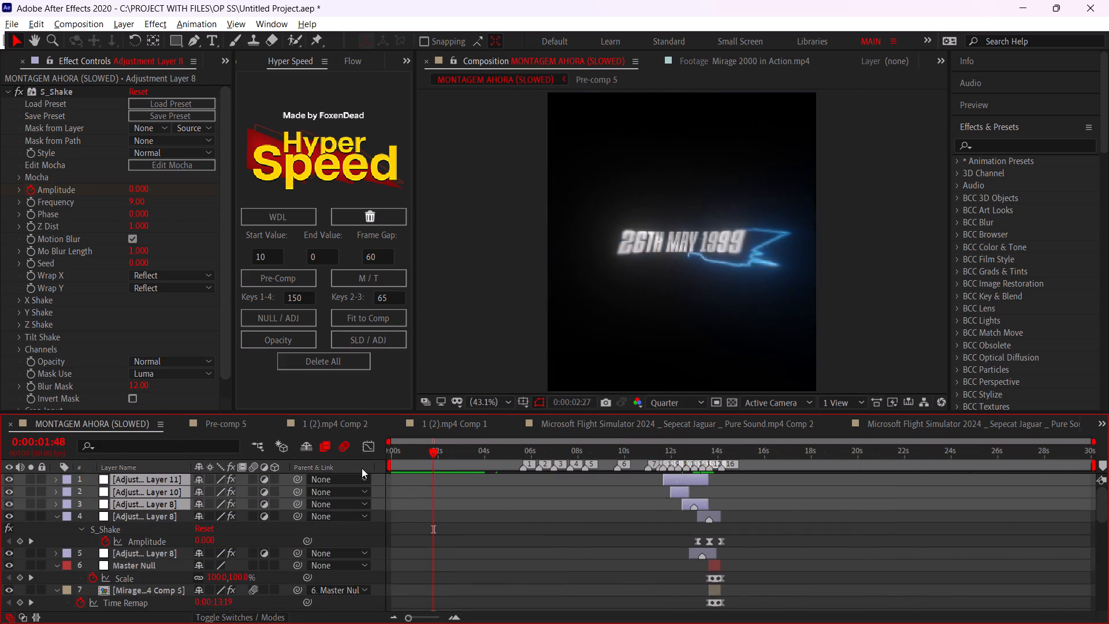
left_click_drag(362, 468, 327, 464)
key("space")
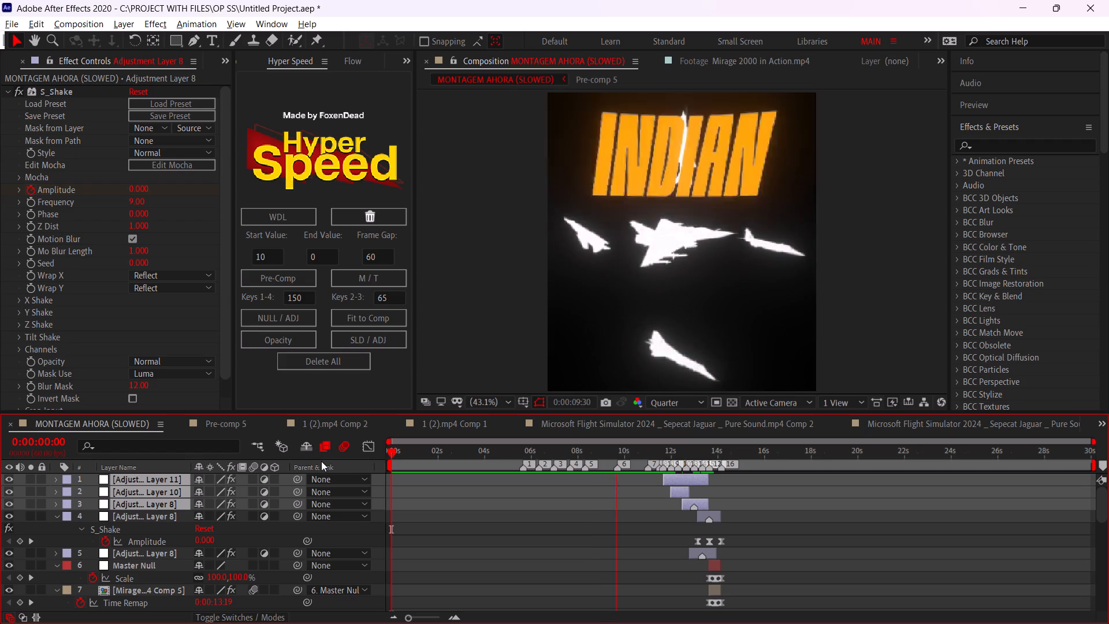
left_click(557, 535)
left_click(482, 463)
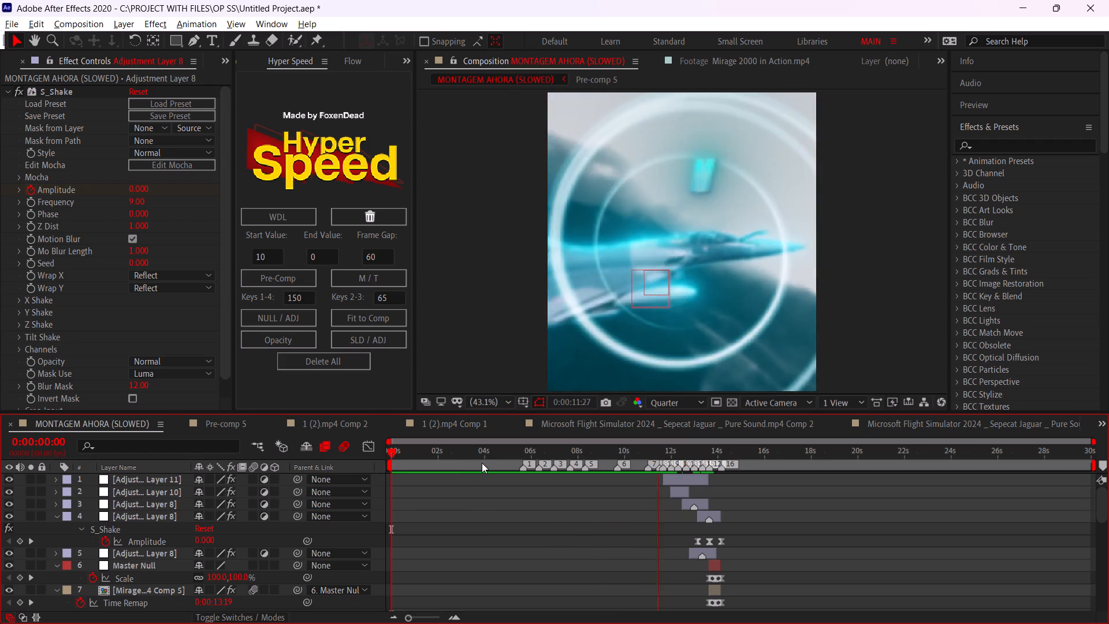
key("space")
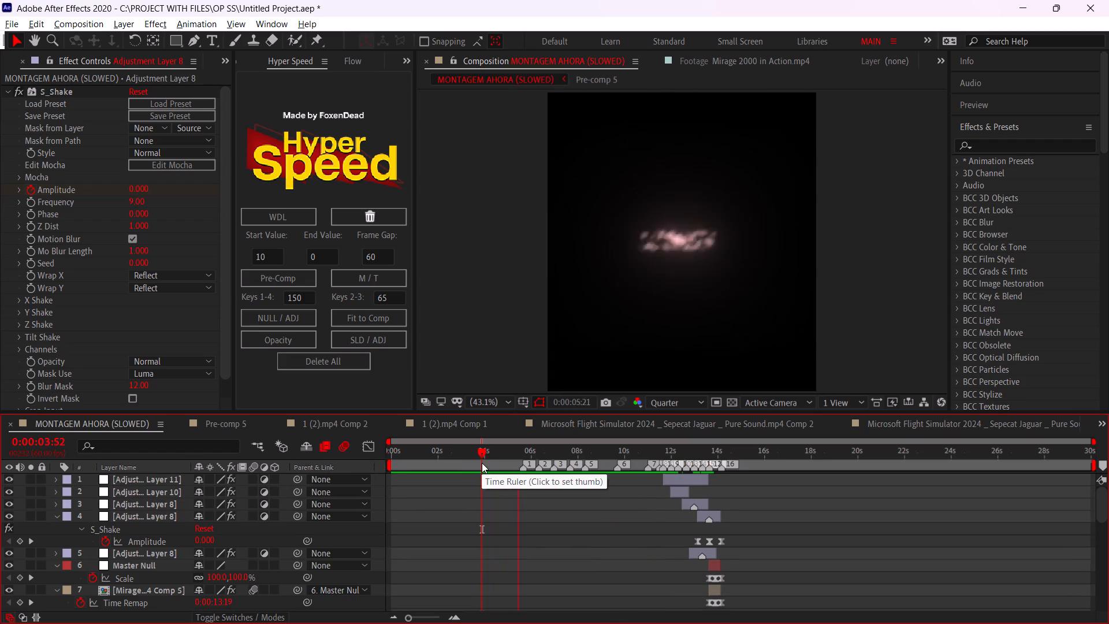
scroll(658, 498, "up", 2, "alt")
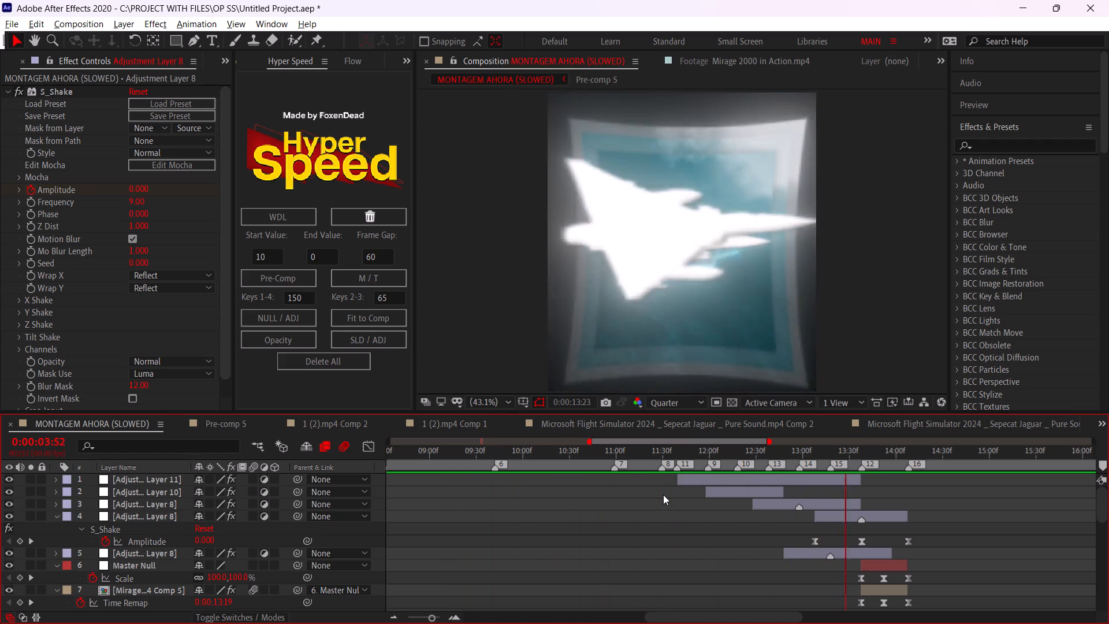
left_click(713, 460)
key("space")
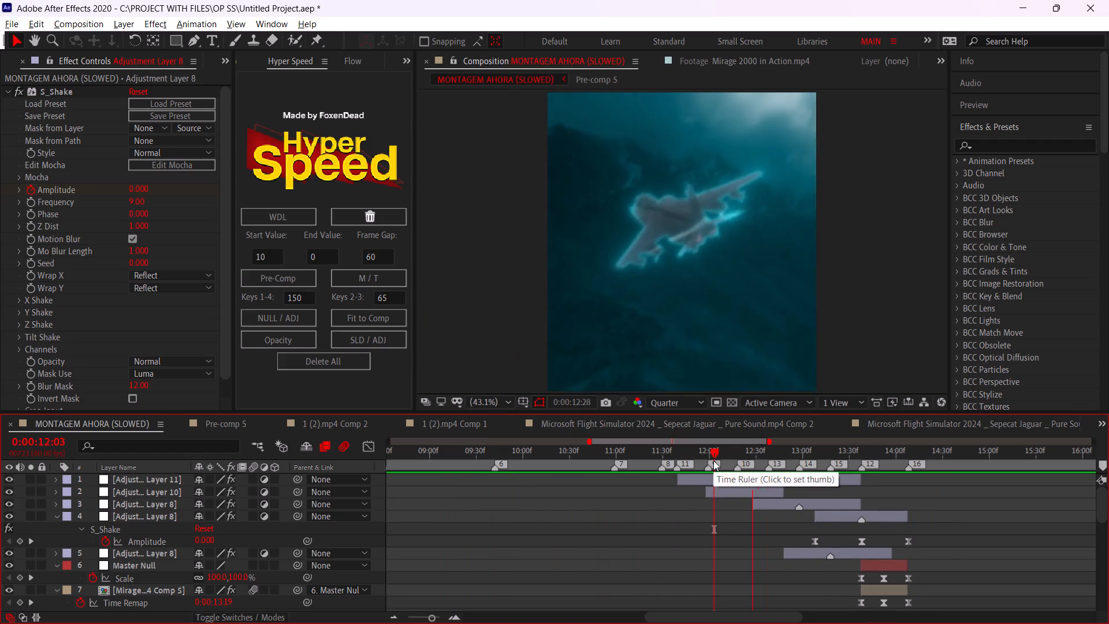
Examine the transition frames around 0:00:12:15 and check which adjustment layers affect that moment.
left_click_drag(716, 460, 739, 475)
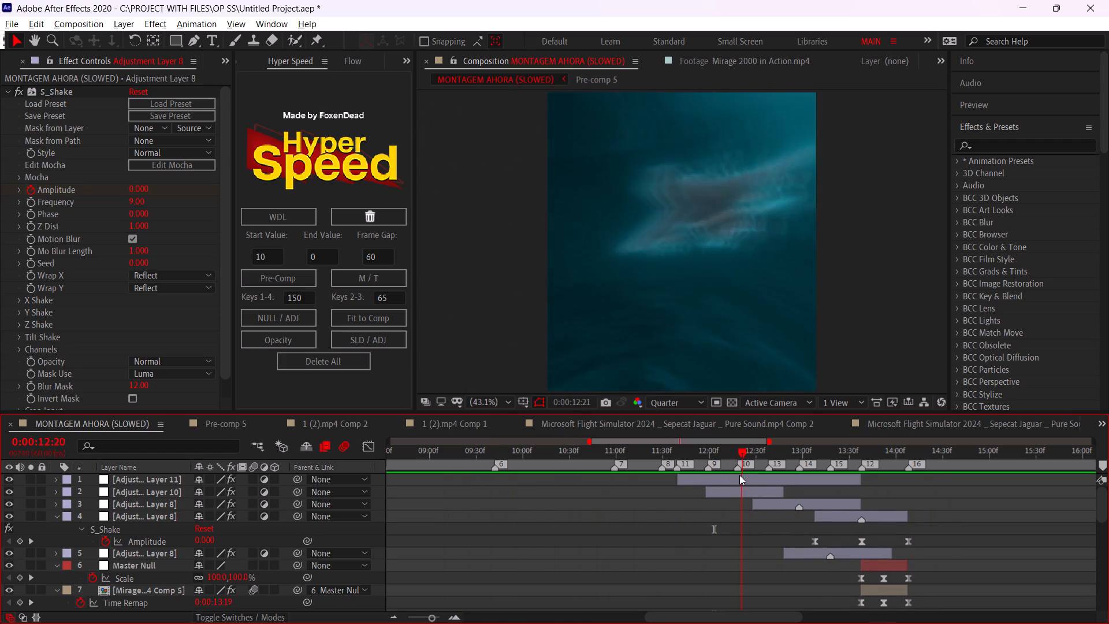
left_click_drag(739, 475, 732, 472)
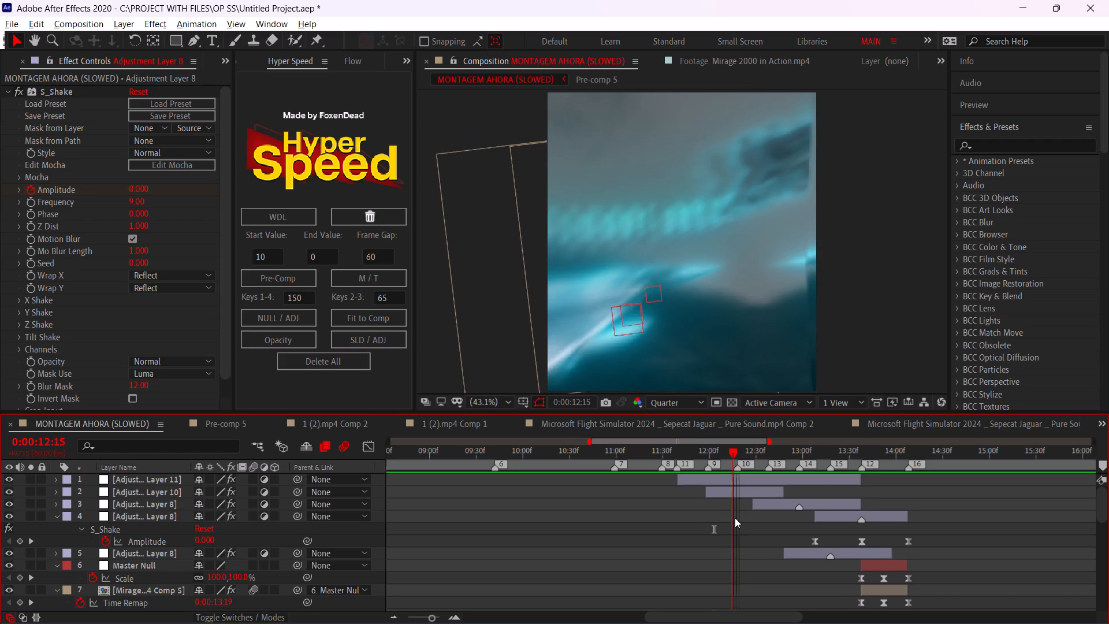
left_click(735, 518)
left_click(738, 469)
left_click(737, 476)
scroll(722, 511, "down", 2)
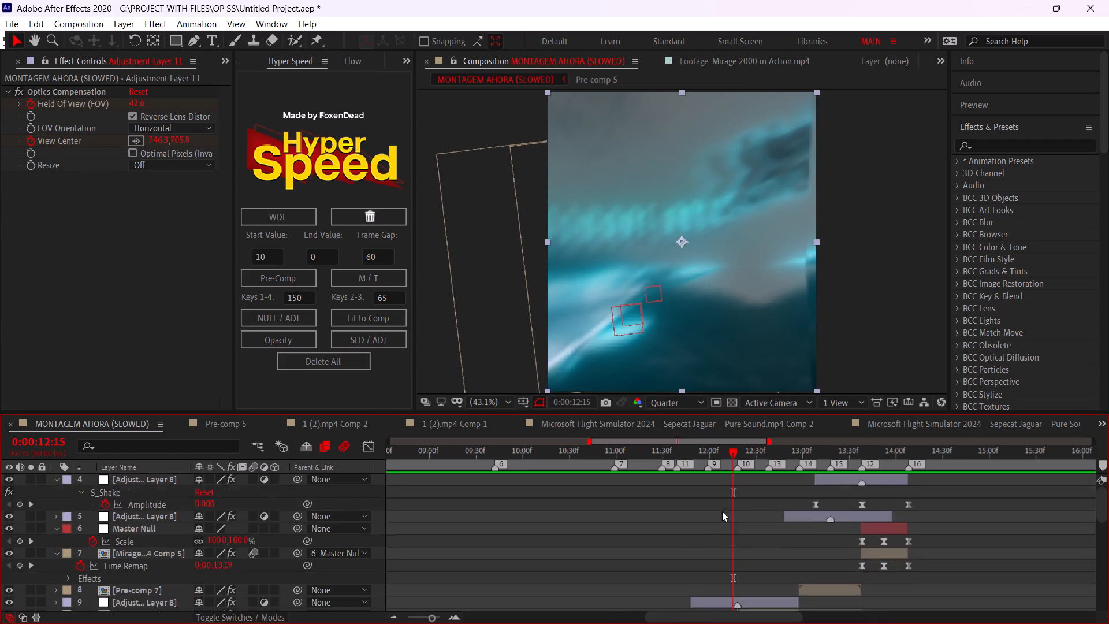
scroll(722, 511, "down", 3)
scroll(710, 515, "up", 2)
left_click(716, 532)
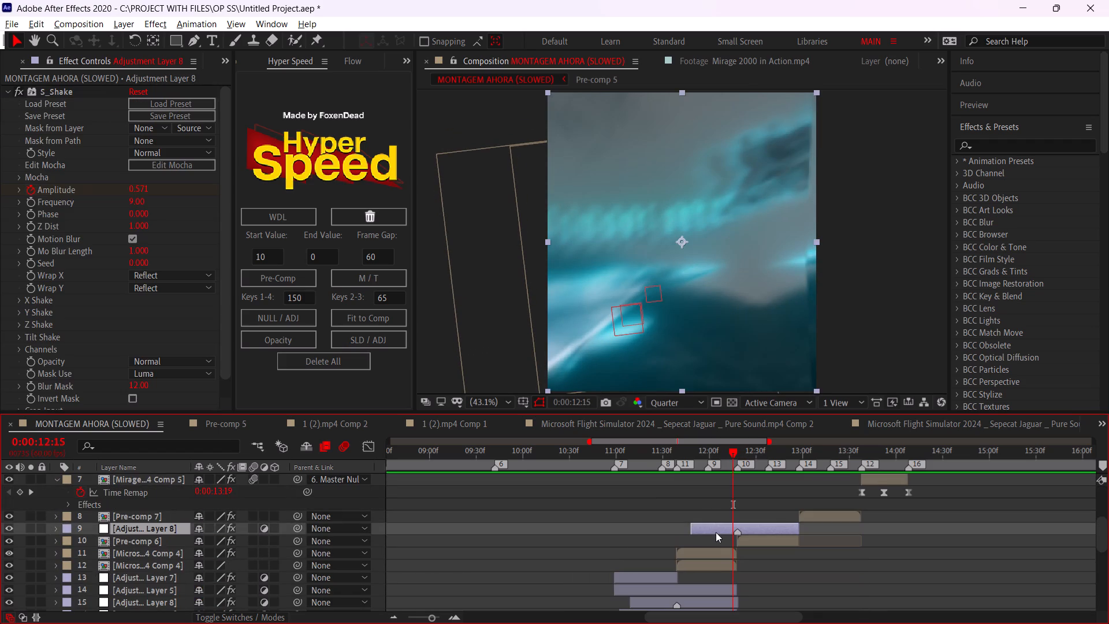
scroll(657, 531, "up", 2)
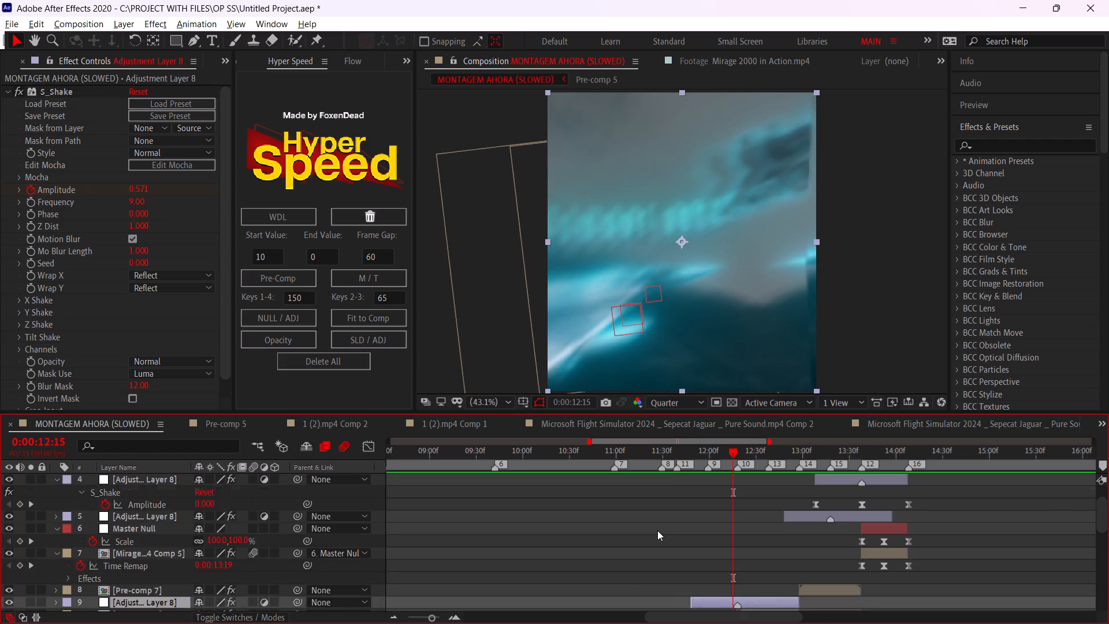
scroll(657, 530, "up", 3)
scroll(670, 529, "down", 4)
scroll(677, 530, "up", 5)
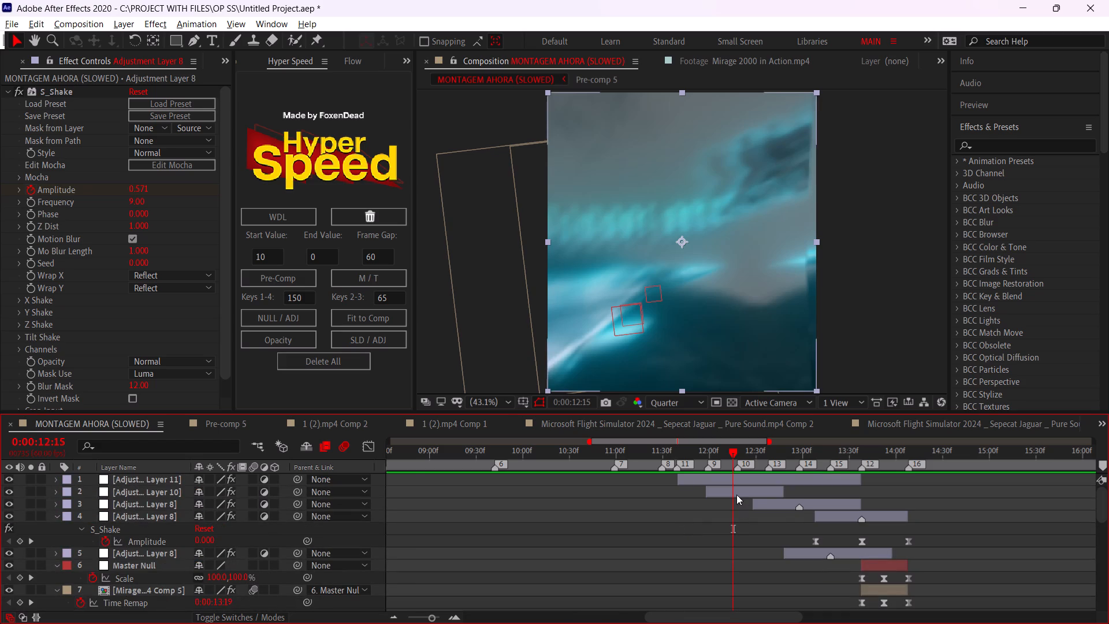
Move Adjustment Layer 11 directly below Adjustment Layer 10 in the layer stack.
left_click(736, 493)
left_click(702, 480)
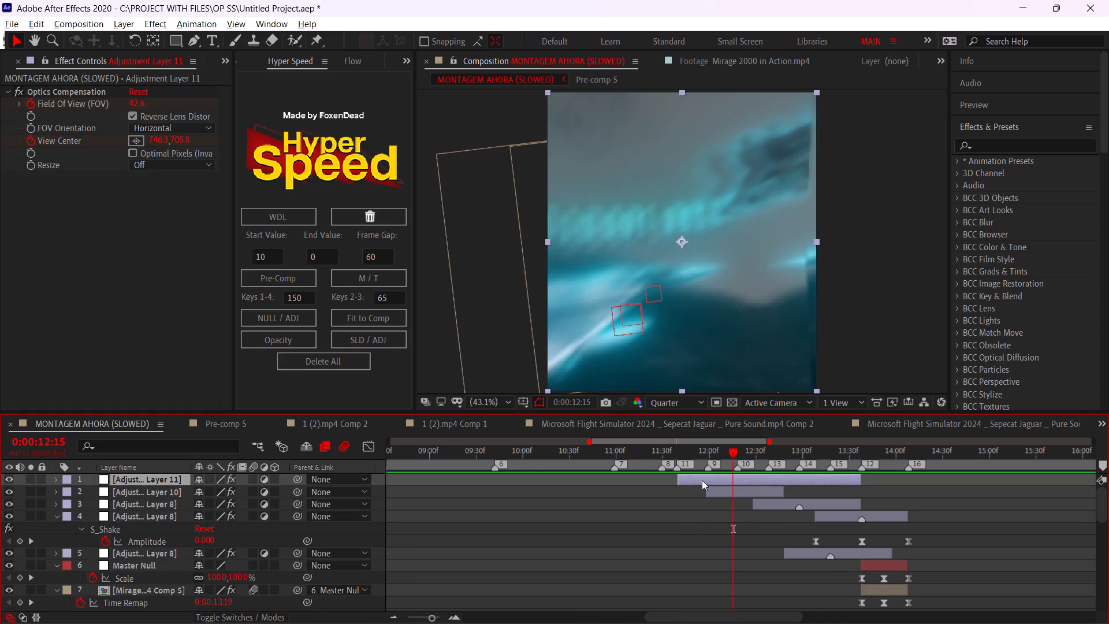
left_click_drag(158, 479, 163, 498)
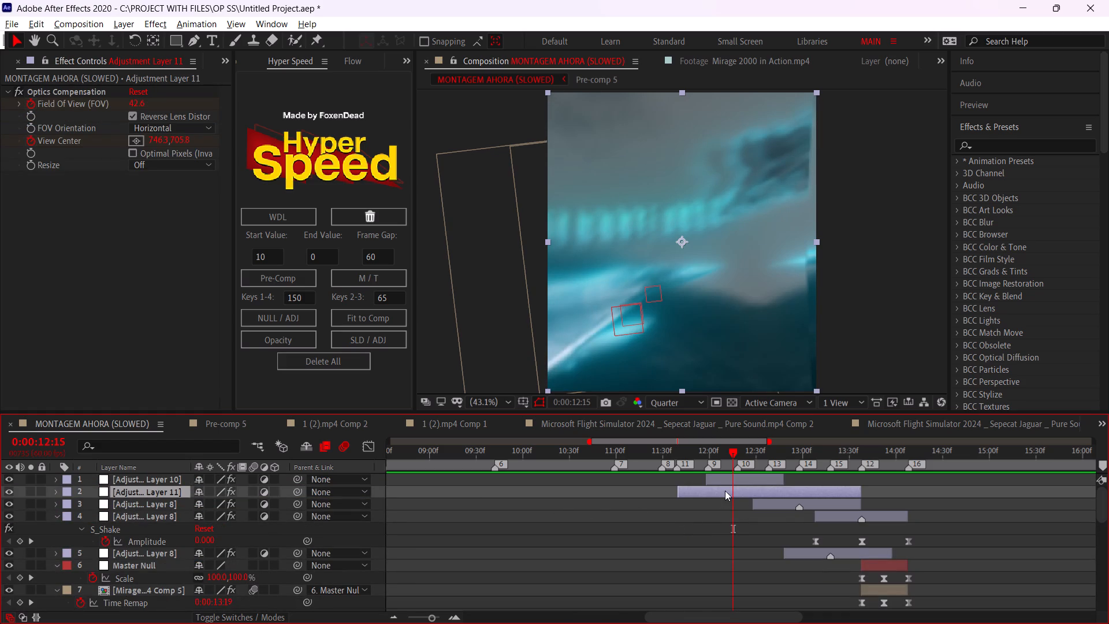
Check the row 9 Adjustment Layer 8 by toggling its visibility and move it directly below Adjustment Layer 11.
scroll(716, 502, "down", 5)
scroll(711, 512, "up", 1)
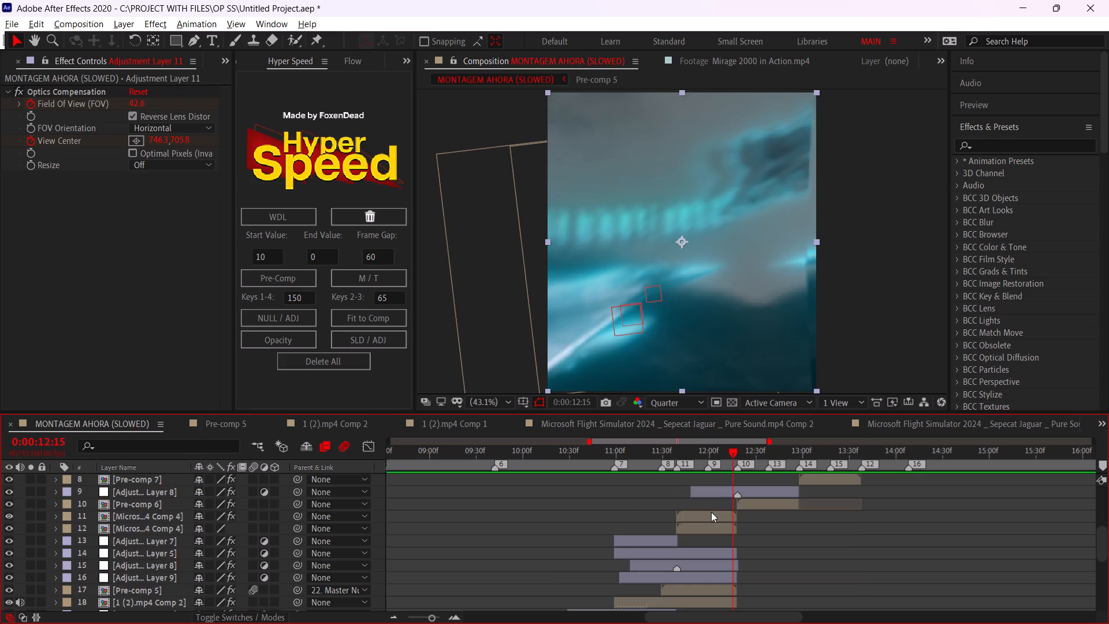
left_click(714, 492)
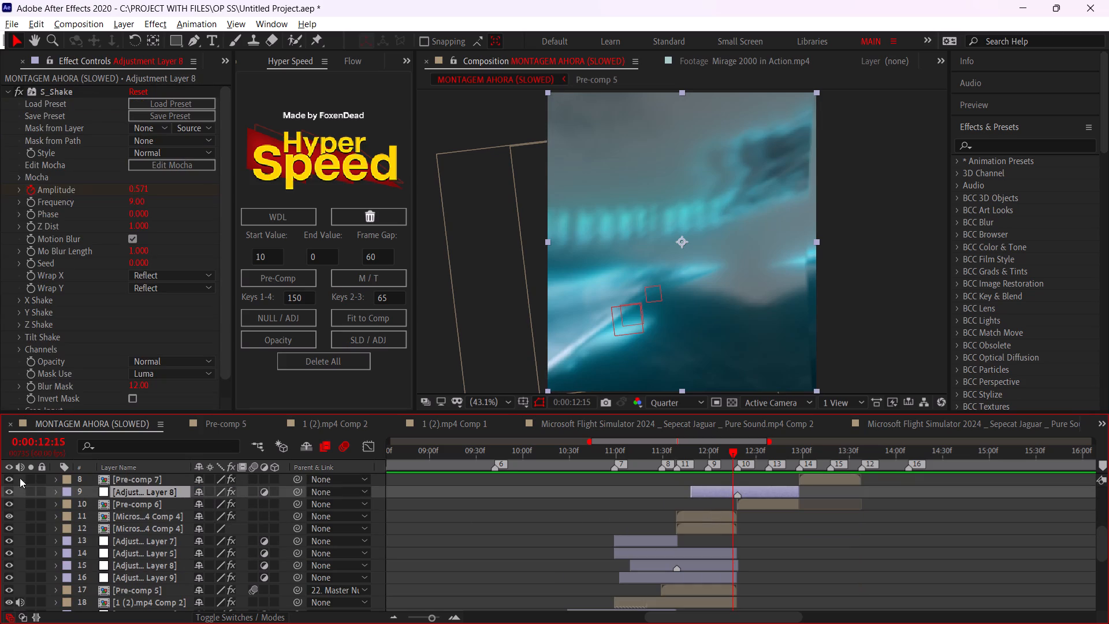
left_click(10, 489)
left_click(9, 489)
left_click_drag(122, 494, 124, 478)
left_click_drag(135, 482, 137, 497)
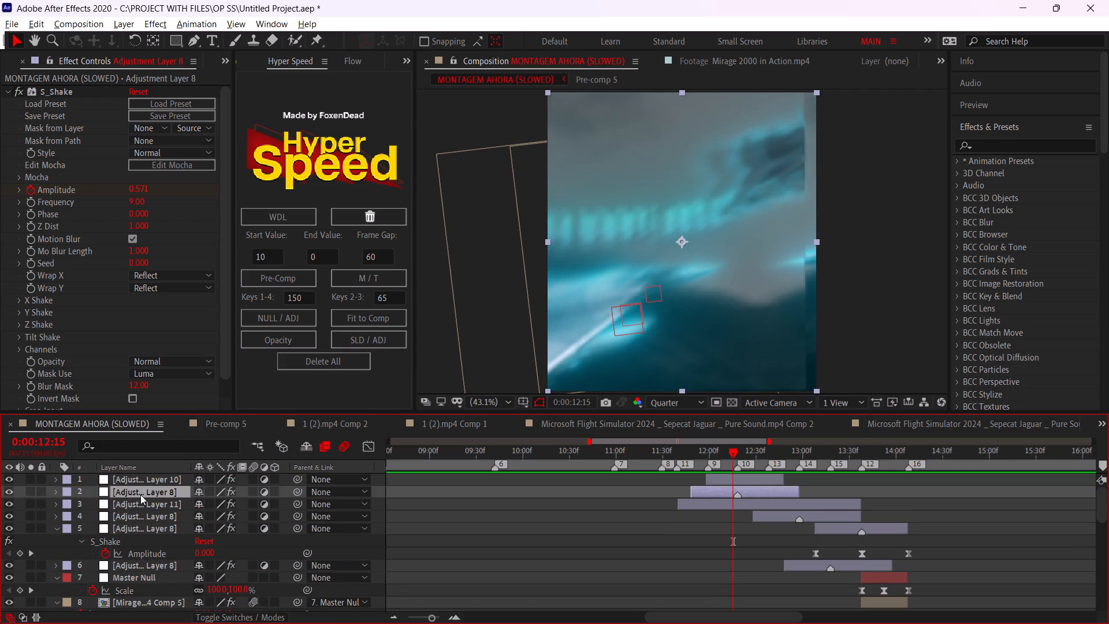
left_click_drag(140, 495, 140, 506)
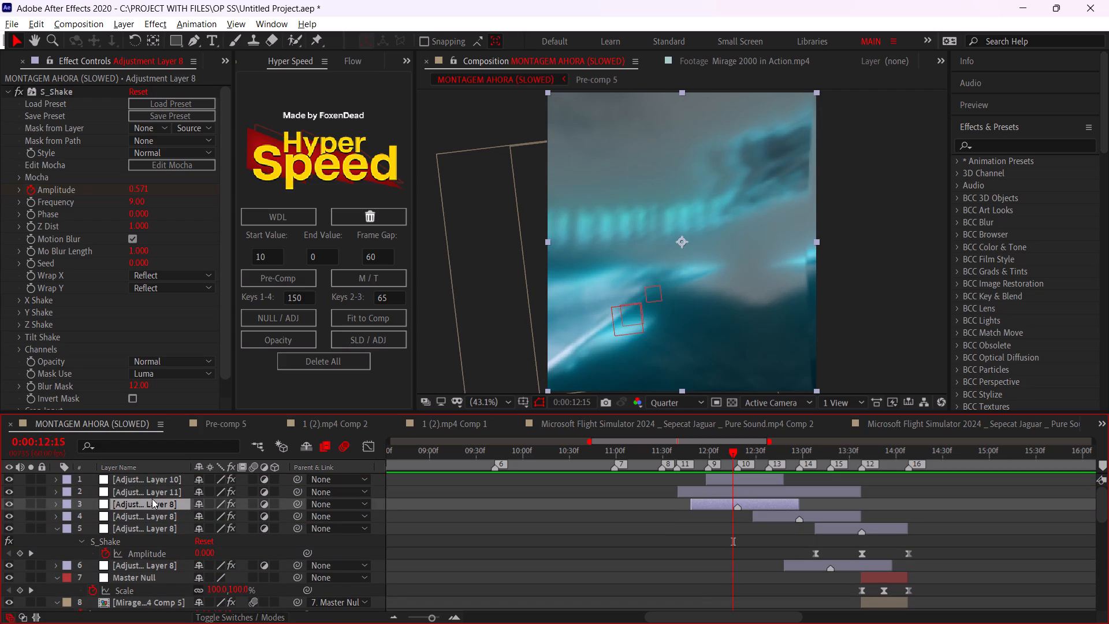
Set both Wrap X and Wrap Y to No in the S_Shake effect of the row 3 Adjustment Layer 8.
scroll(637, 543, "down", 6)
scroll(717, 544, "up", 1)
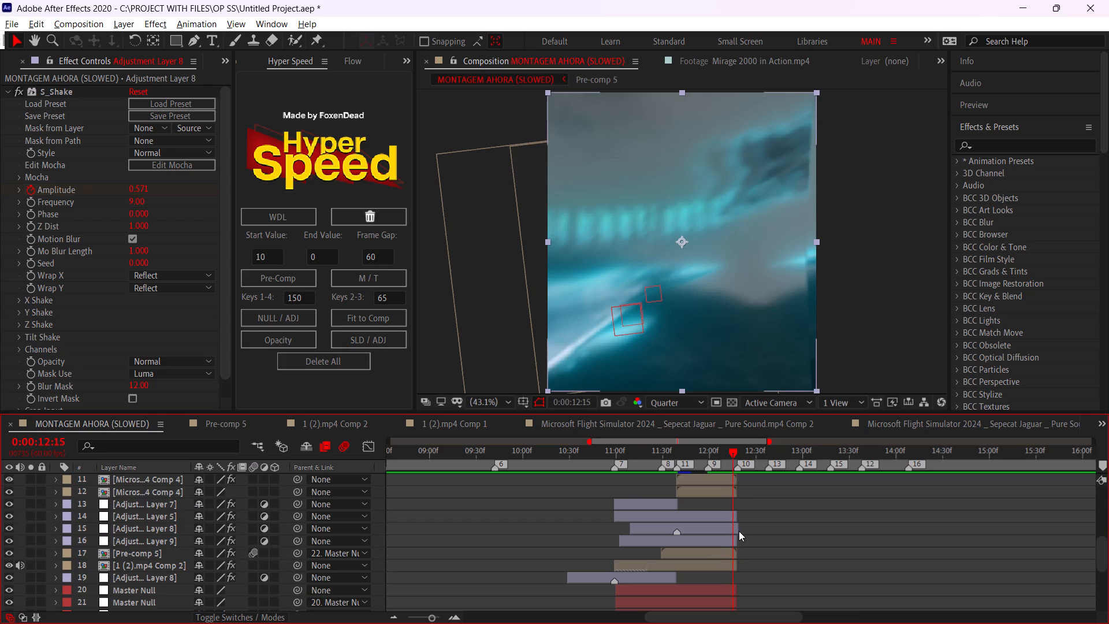
scroll(742, 526, "up", 4)
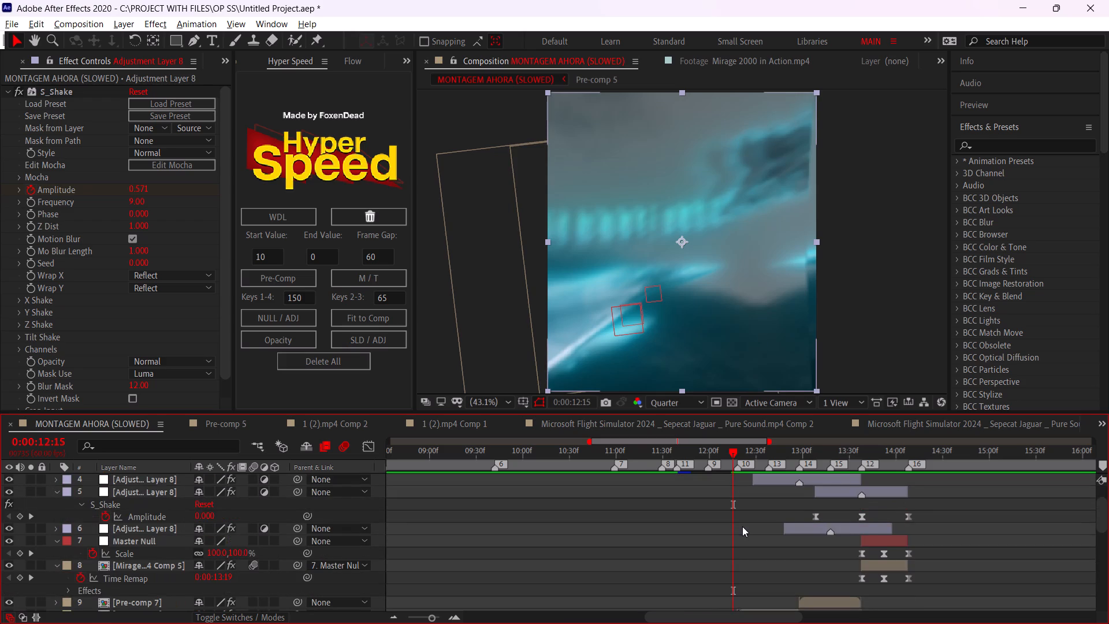
scroll(742, 526, "up", 3)
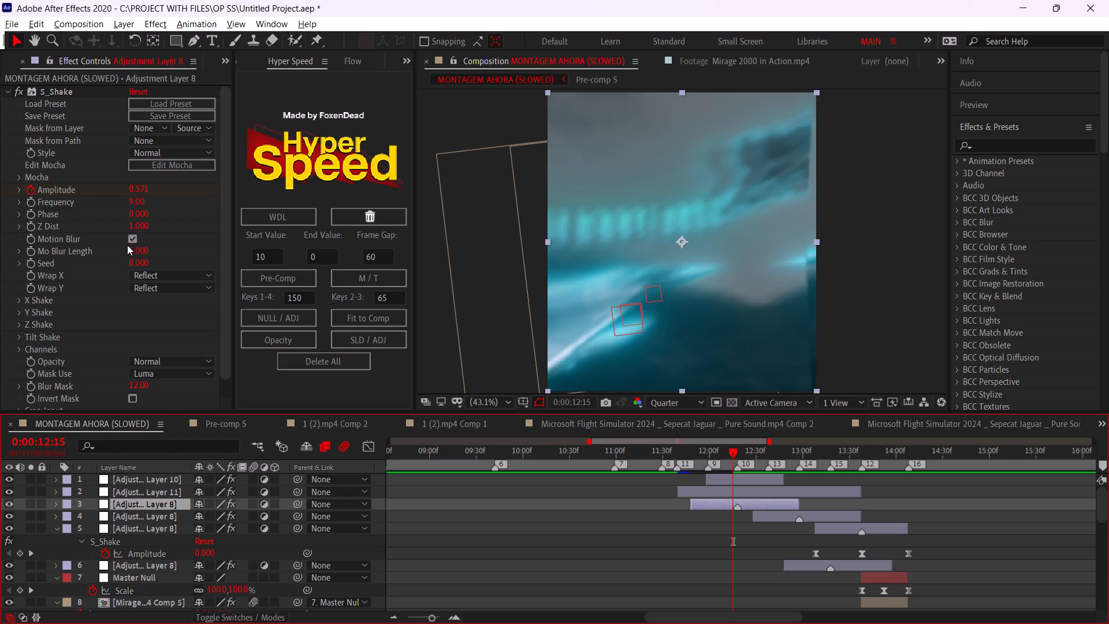
left_click(143, 274)
left_click(183, 288)
left_click(178, 288)
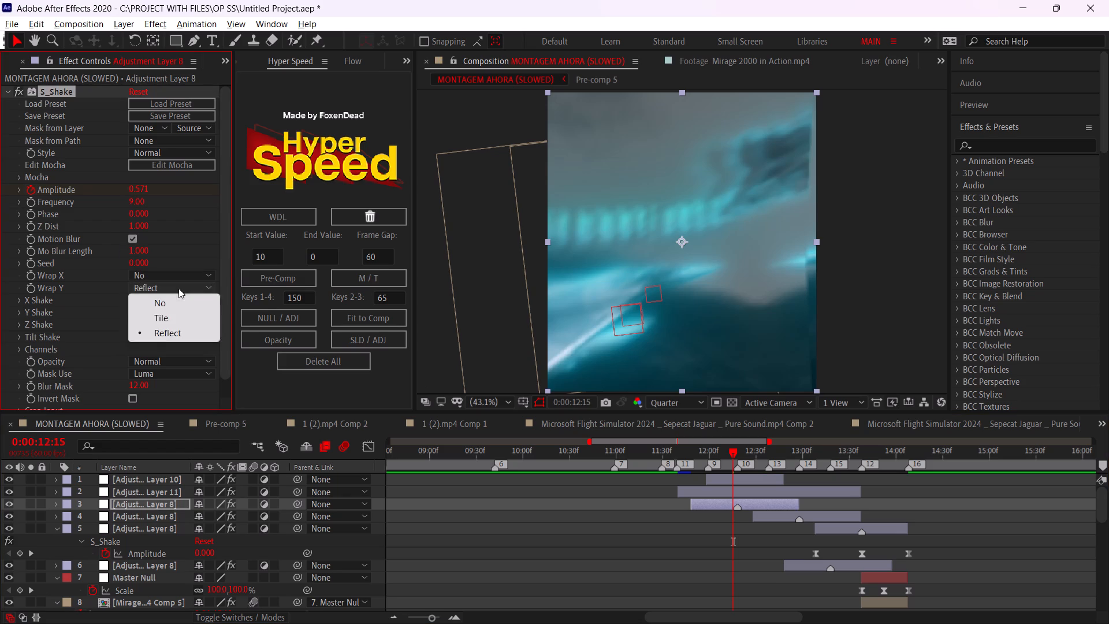
left_click(182, 301)
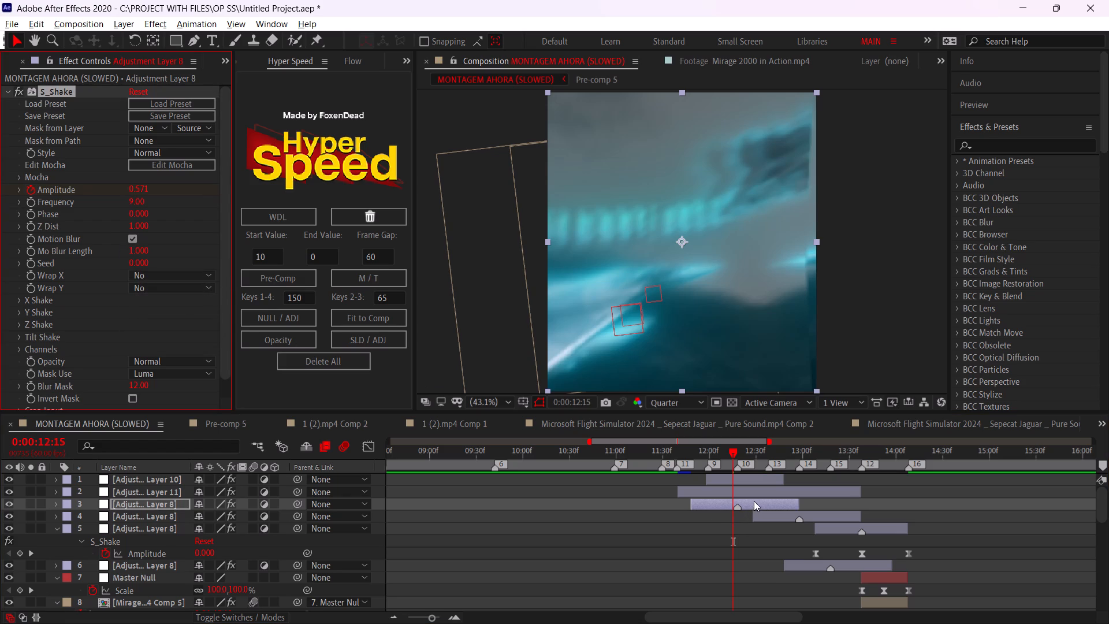
Inspect the layers active at 0:00:12:15 and their effects, briefly hiding the row 12 Microsoft Flight Simulator comp layer.
left_click(724, 492)
left_click(729, 481)
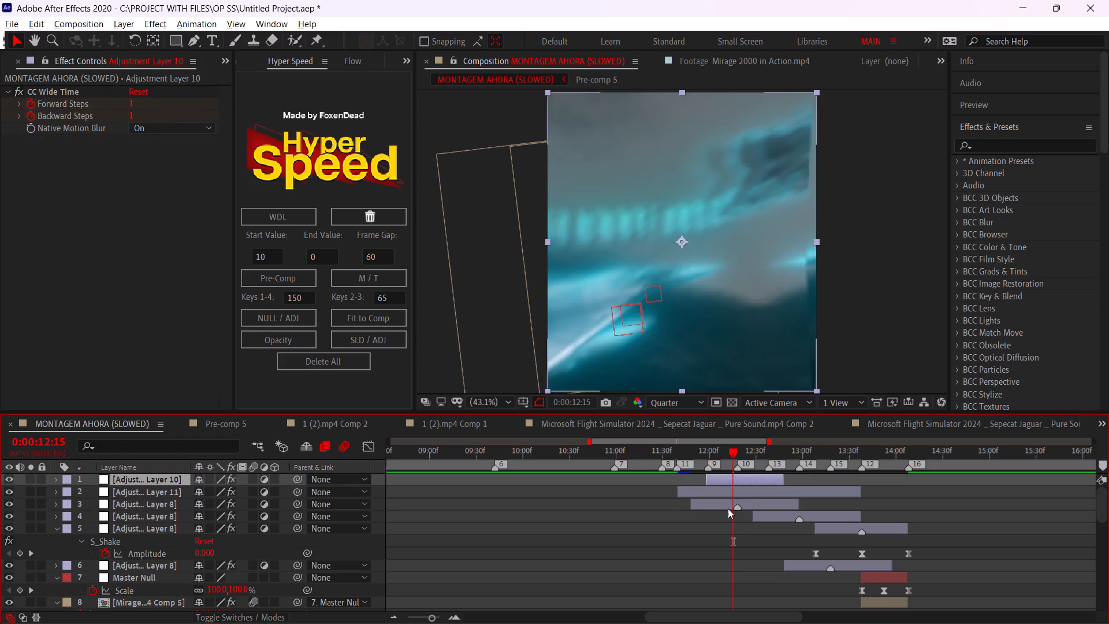
scroll(728, 517, "down", 4)
left_click(731, 524)
left_click(728, 515)
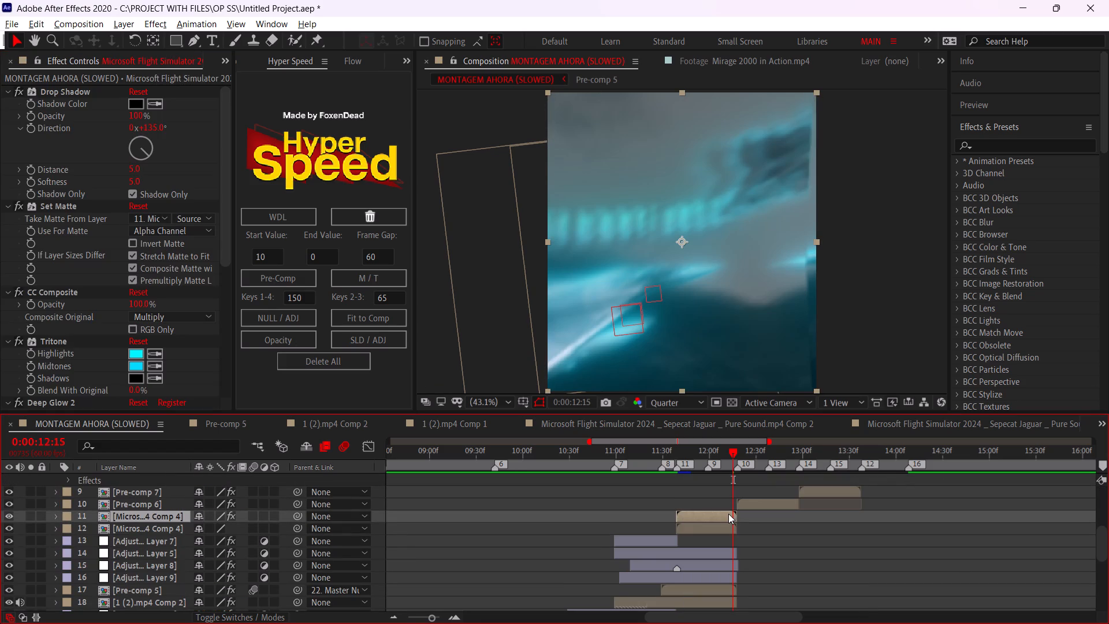
left_click(729, 532)
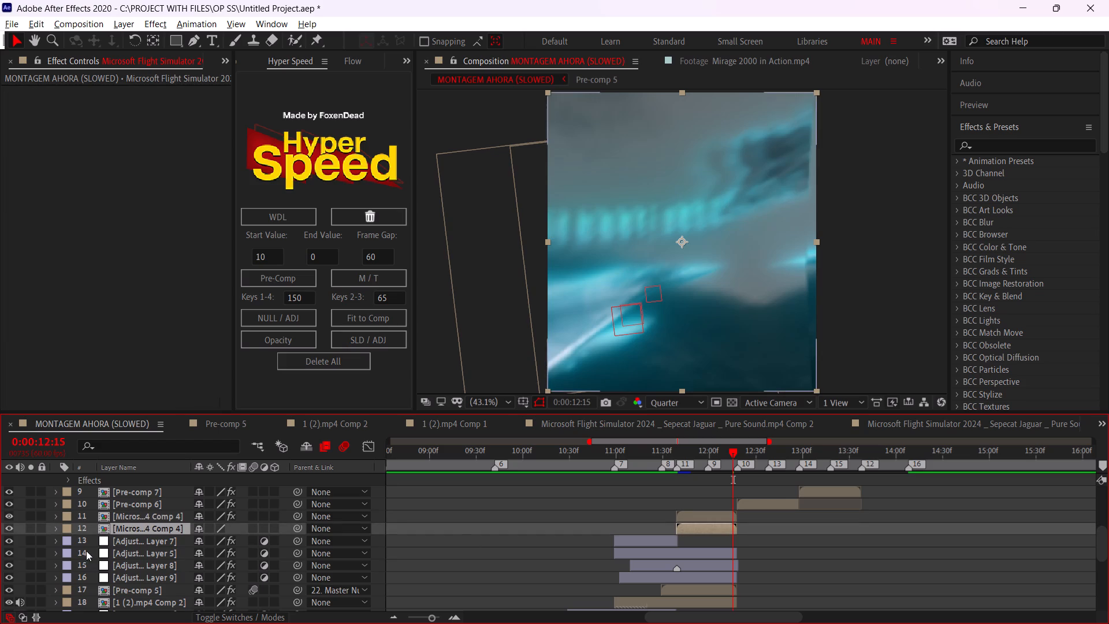
left_click(12, 528)
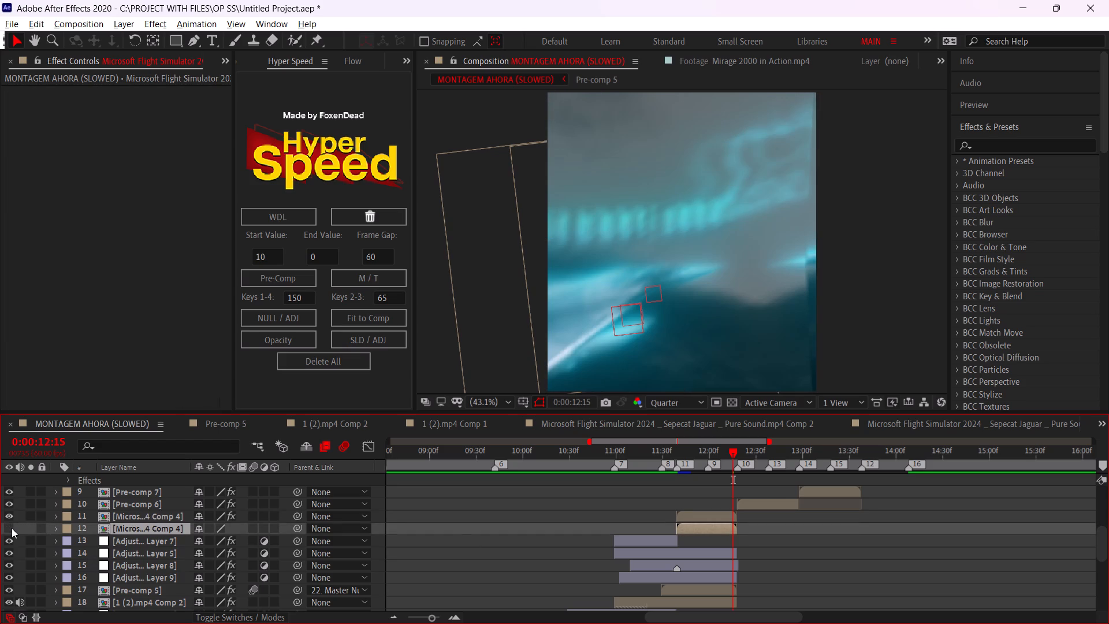
left_click(12, 528)
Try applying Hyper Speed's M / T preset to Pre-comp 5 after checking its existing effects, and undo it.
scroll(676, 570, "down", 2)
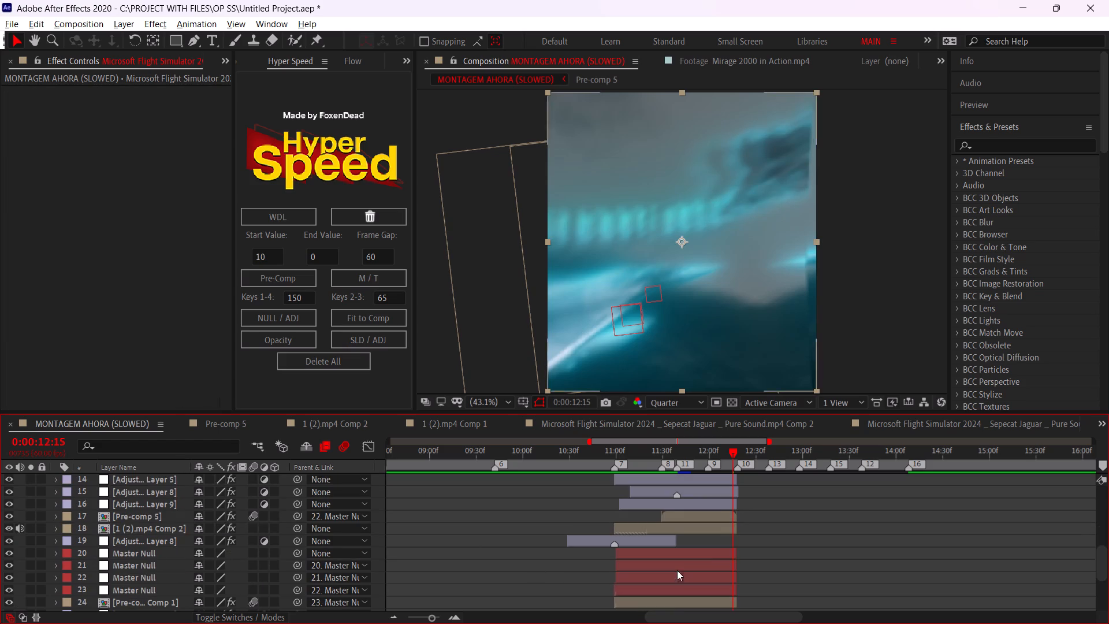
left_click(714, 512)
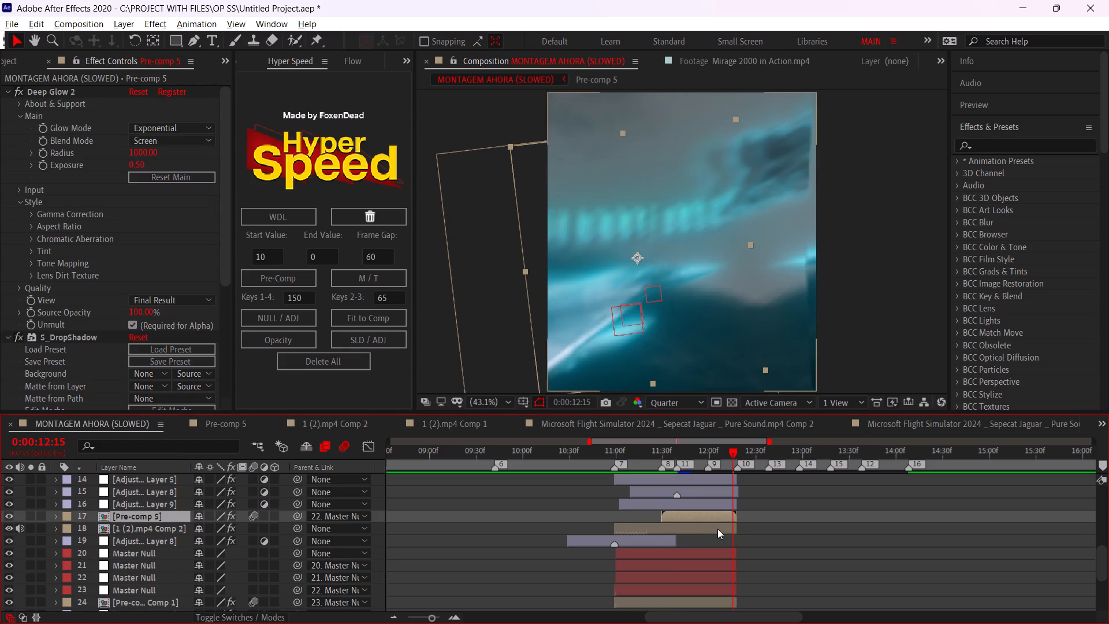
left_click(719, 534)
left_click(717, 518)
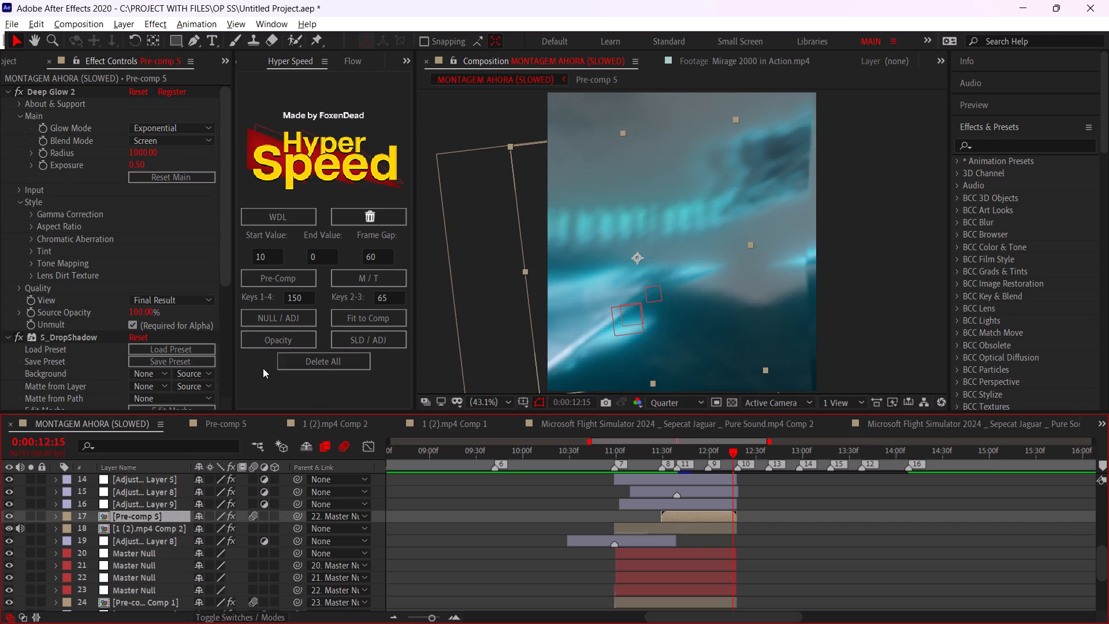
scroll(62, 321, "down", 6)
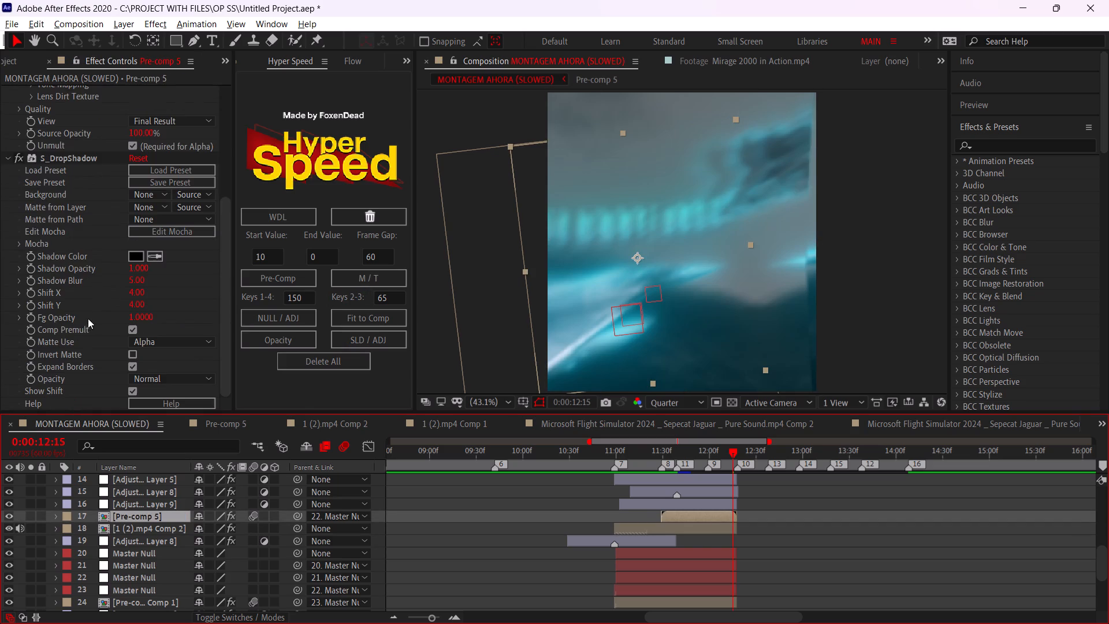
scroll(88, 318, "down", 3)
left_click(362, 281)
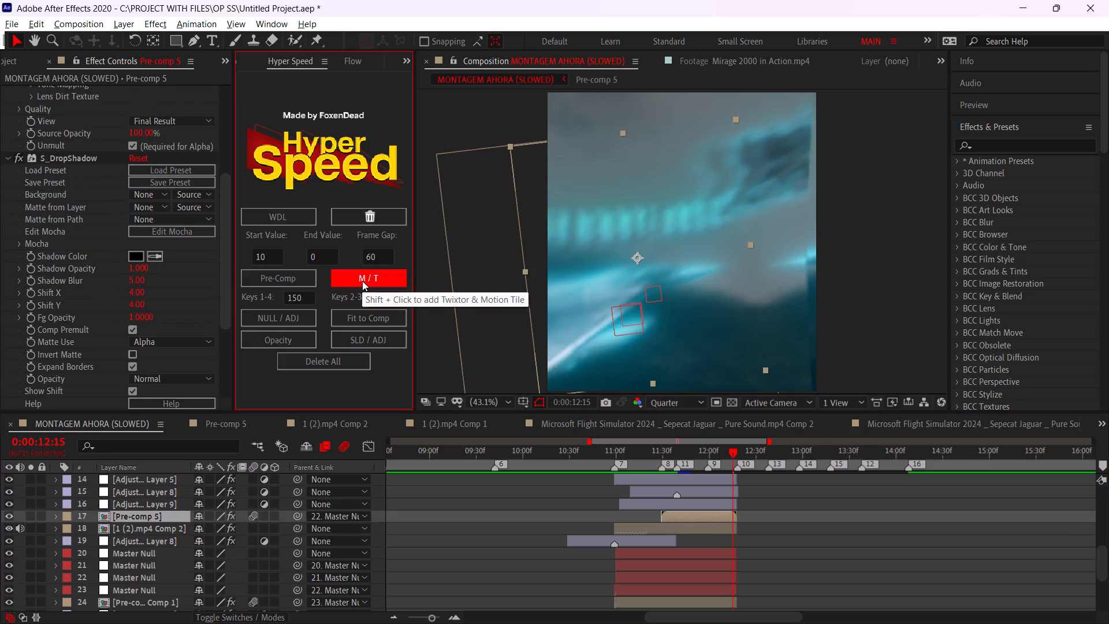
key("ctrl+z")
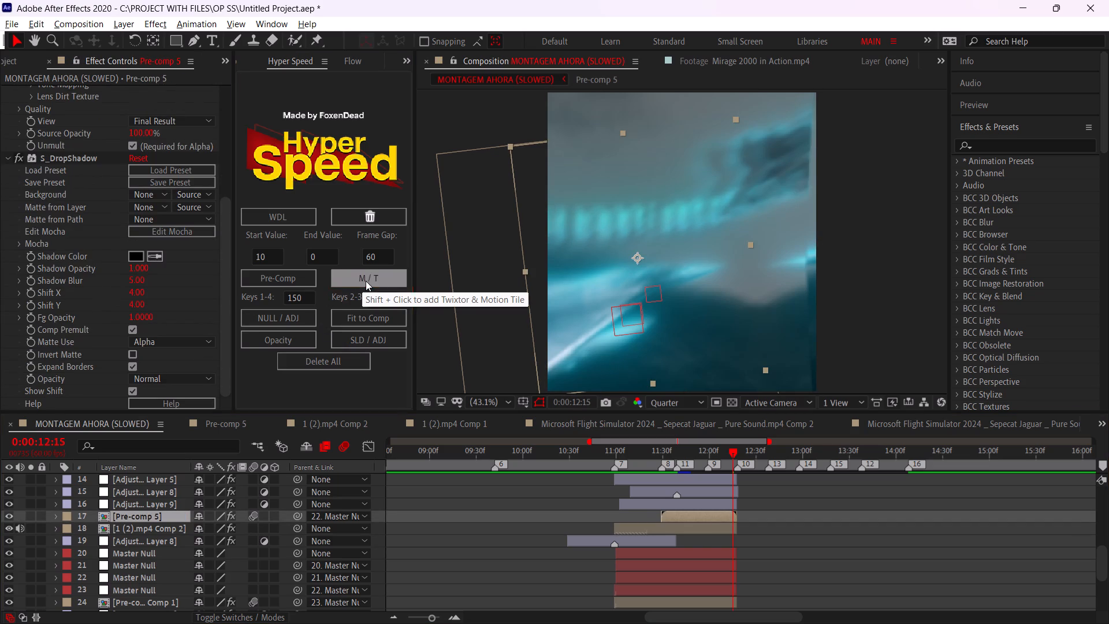
Select the row 24 Pre-comp 4 Comp 1 layer and examine its Motion Tile settings.
scroll(274, 293, "down", 1)
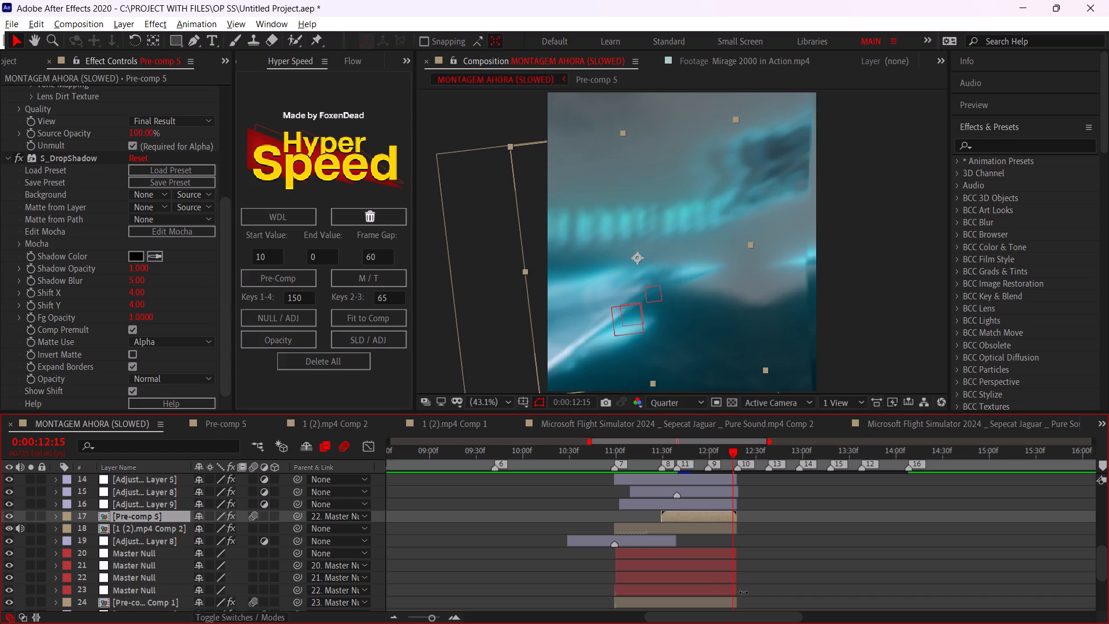
scroll(693, 529, "down", 2)
left_click(706, 525)
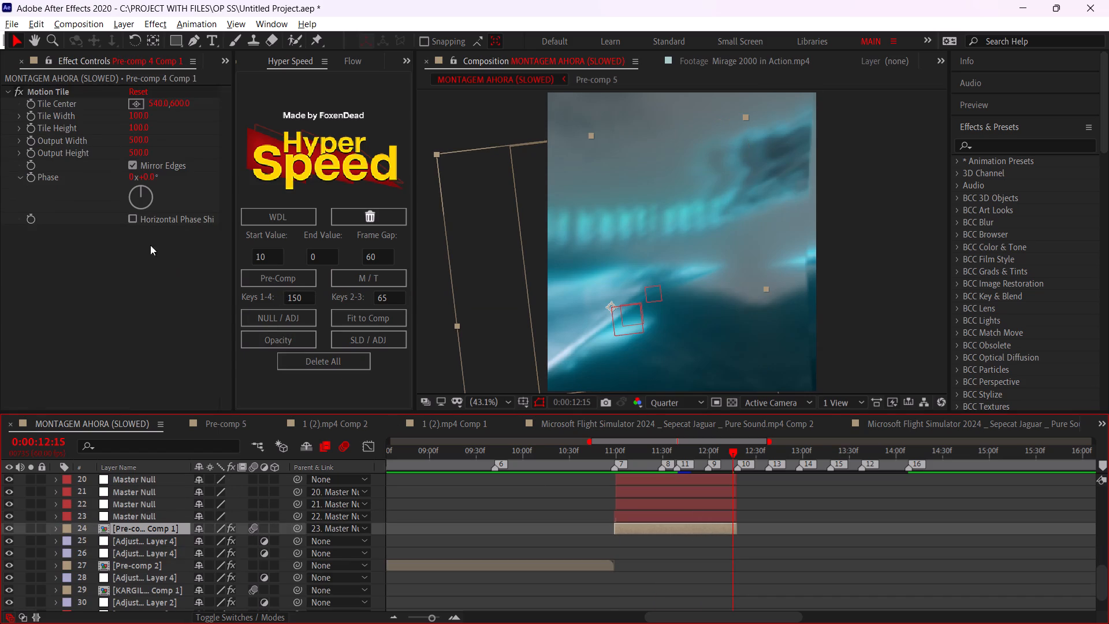
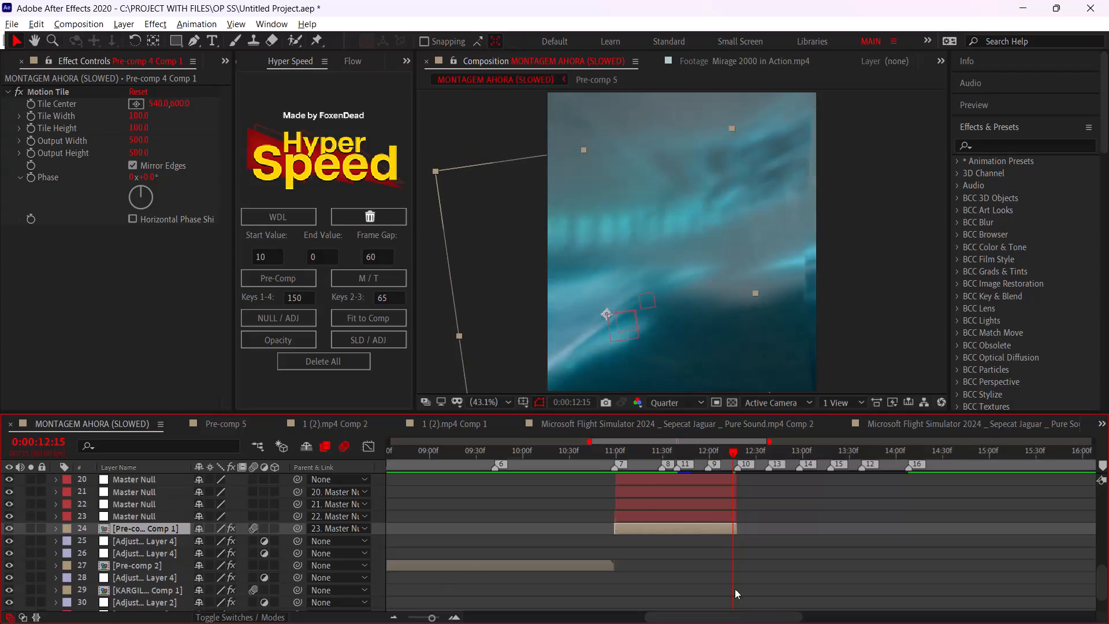
Return to 0:00:00:00 in the MONTAGEM AHORA (SLOWED) composition and preview the edit from the beginning.
scroll(684, 570, "down", 6, "alt")
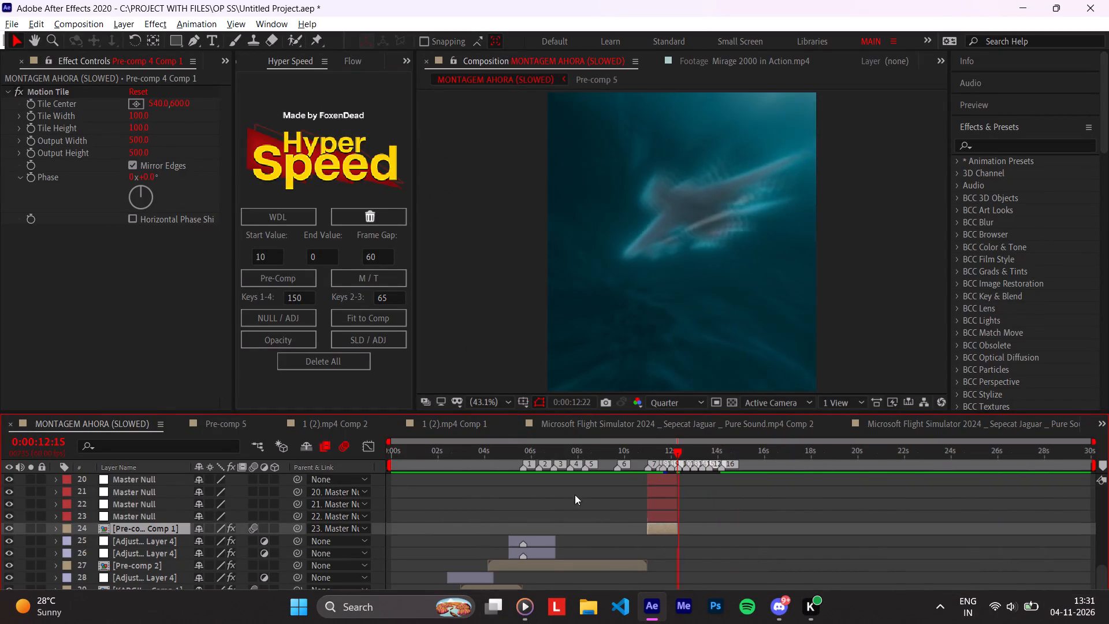
left_click_drag(502, 459, 125, 457)
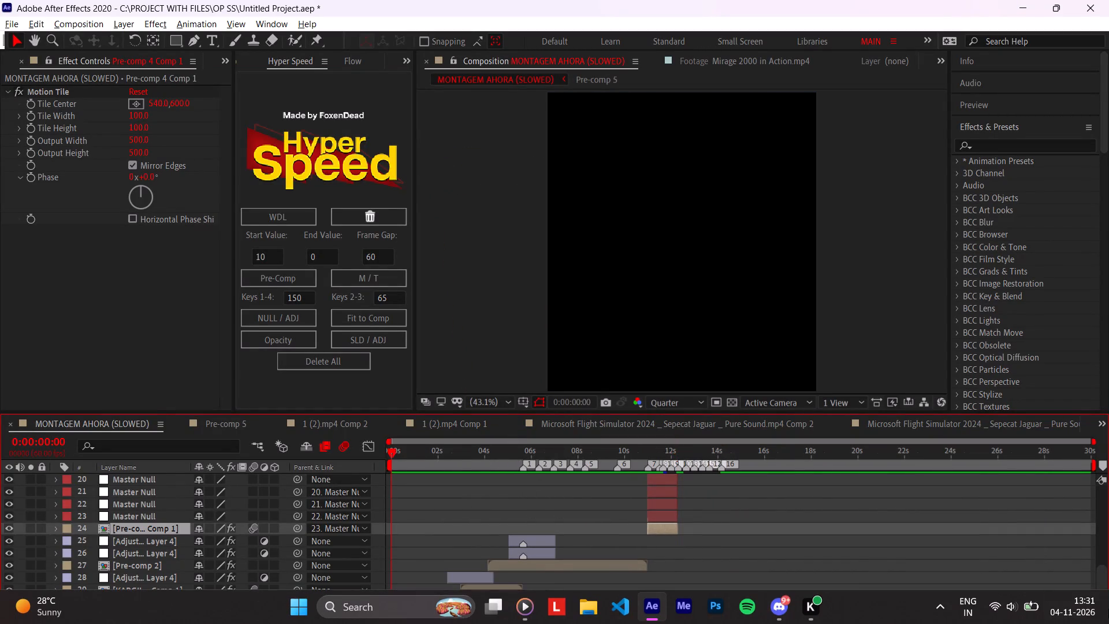
key("space")
left_click_drag(442, 461, 314, 454)
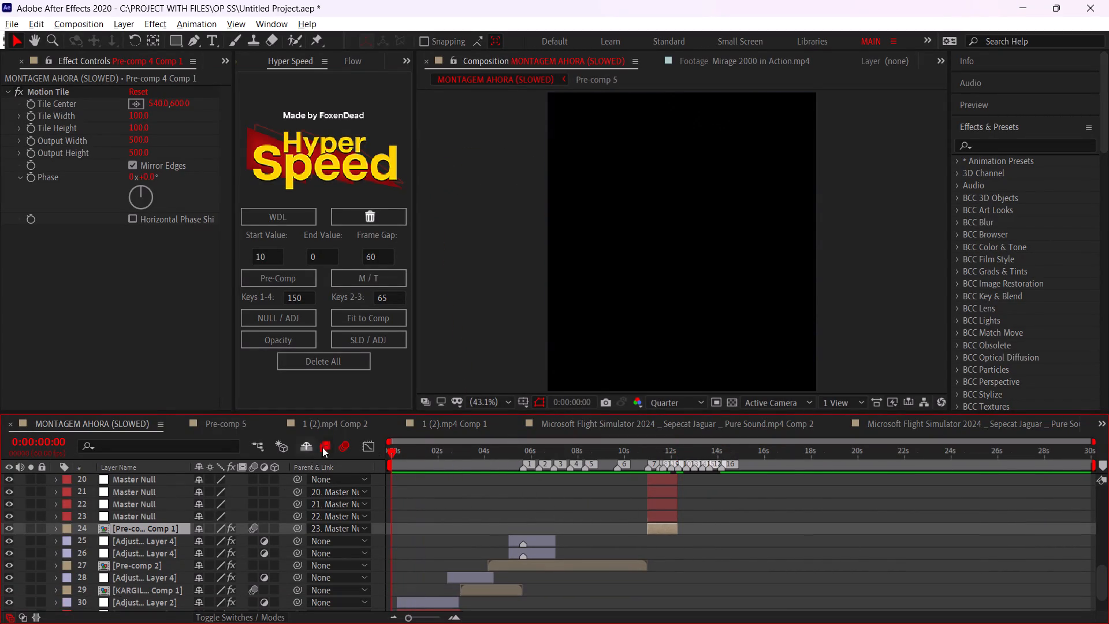
key("space")
left_click_drag(429, 455, 301, 452)
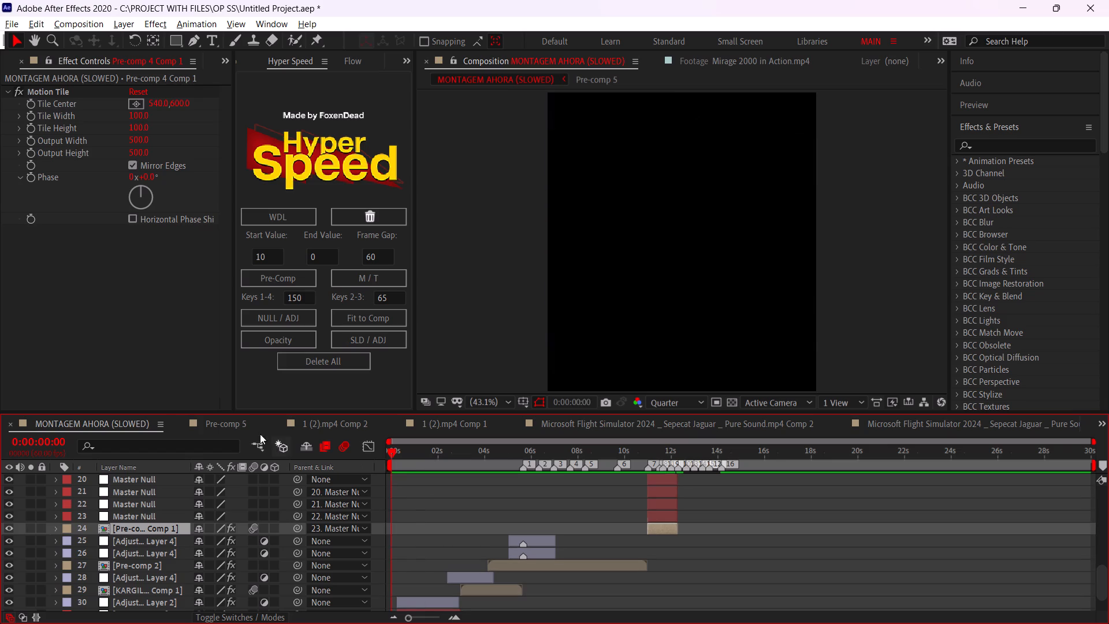
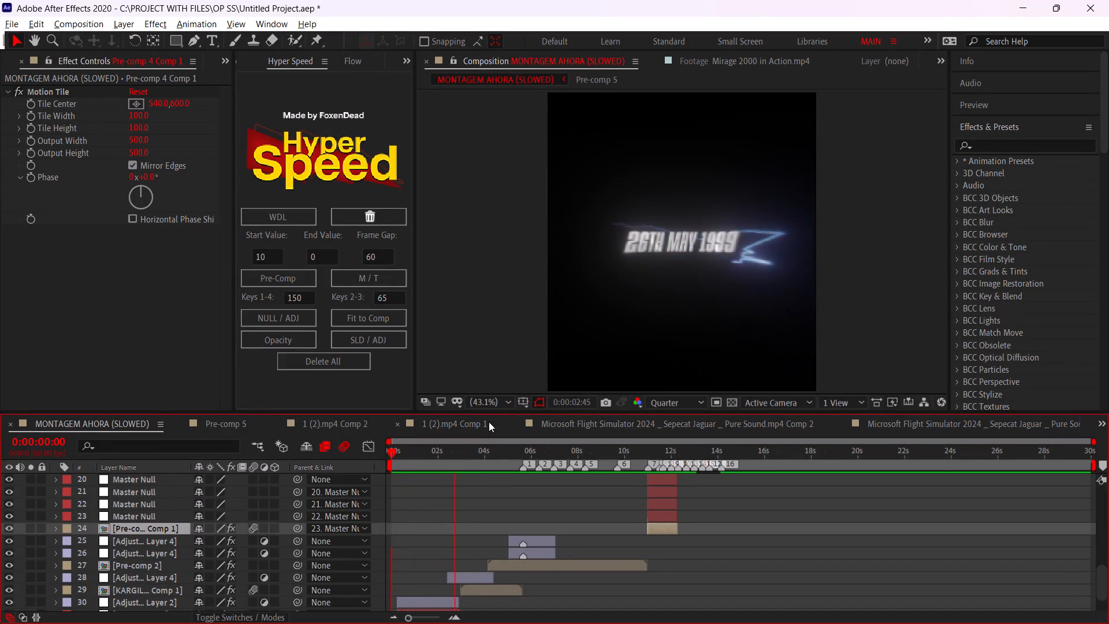
Replay the opening of the edit from 0:00:00:00 several times.
key("space")
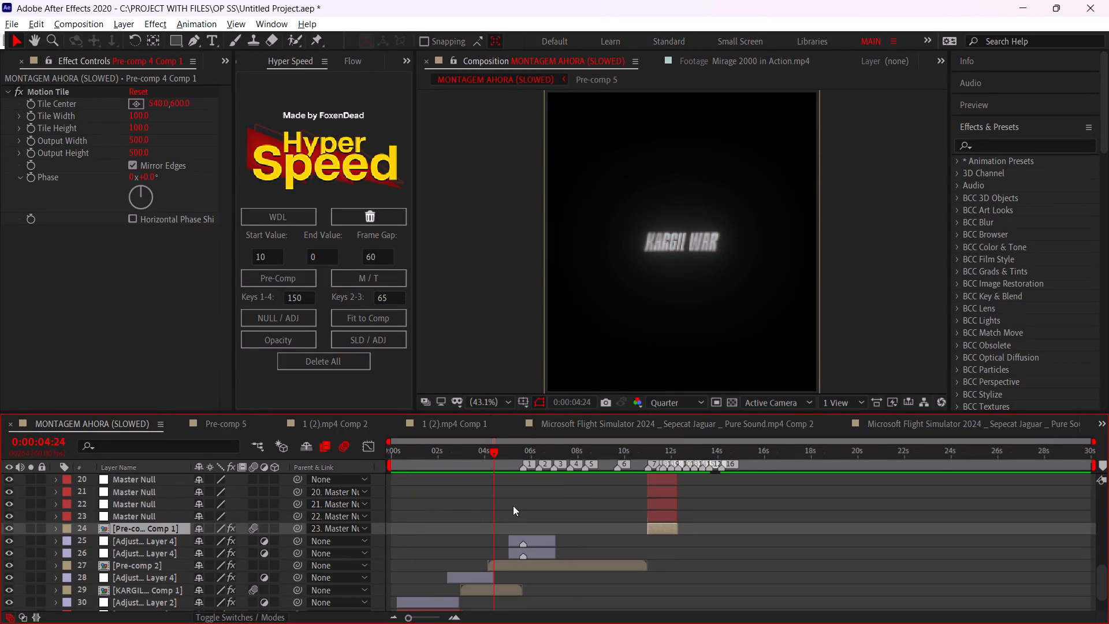
left_click_drag(446, 463, 262, 491)
key("space")
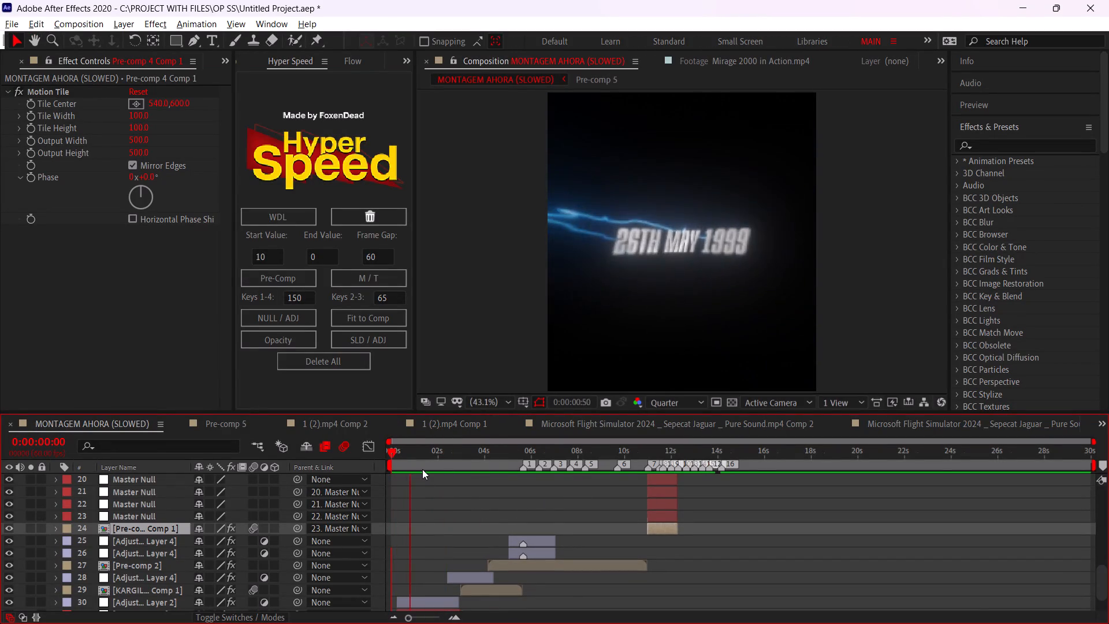
left_click_drag(422, 469, 319, 488)
key("space")
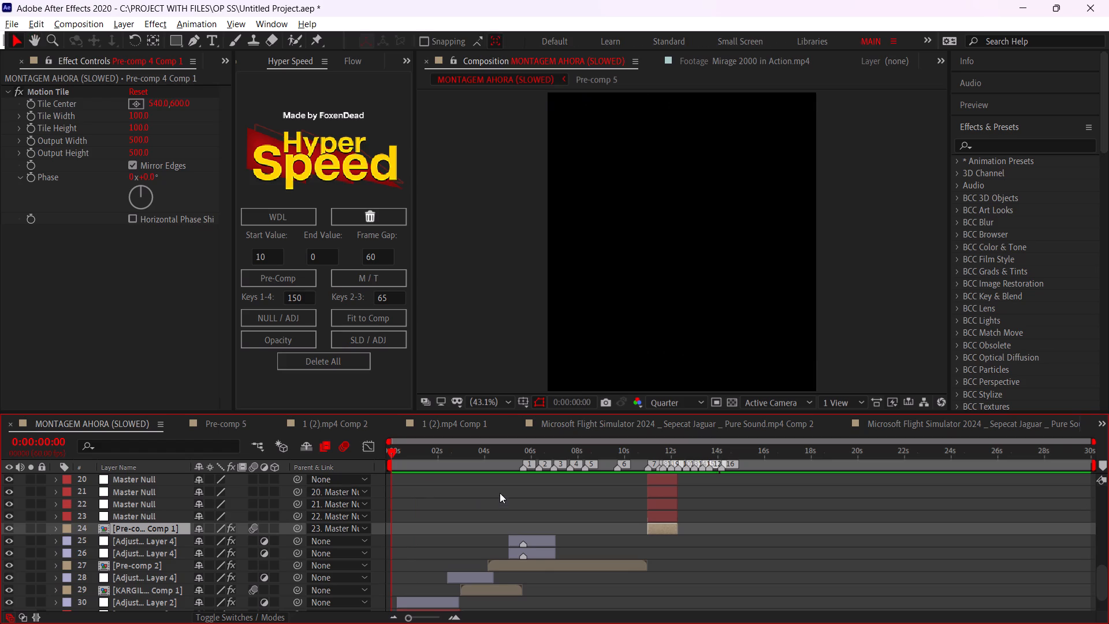
left_click_drag(461, 463, 267, 497)
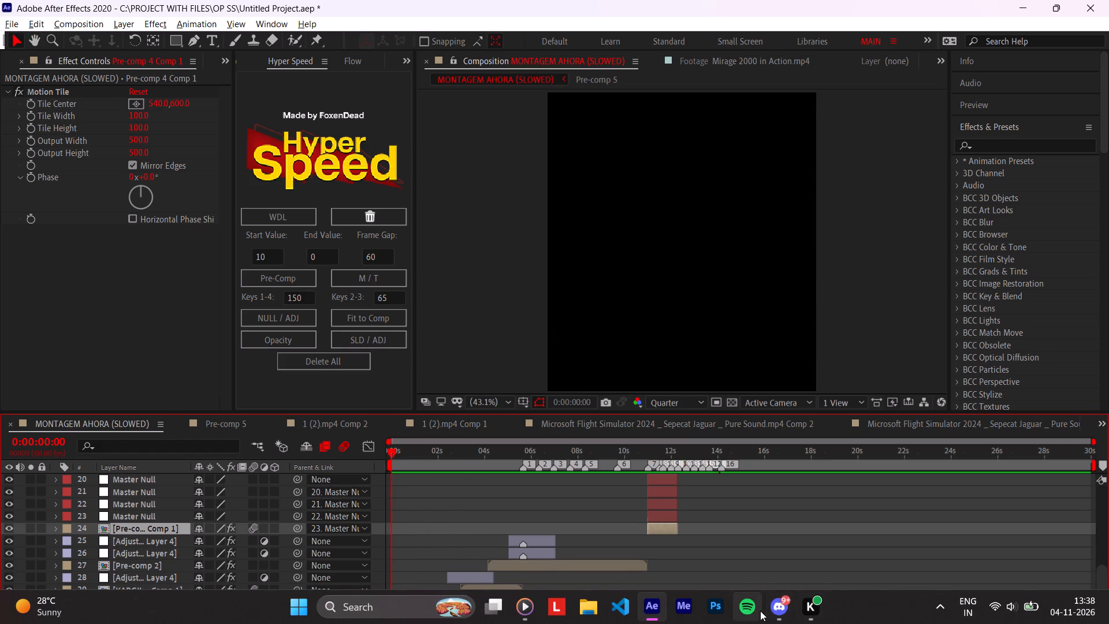
Switch to Media Player and play a short portion of Final Edit.
left_click(525, 608)
left_click(541, 584)
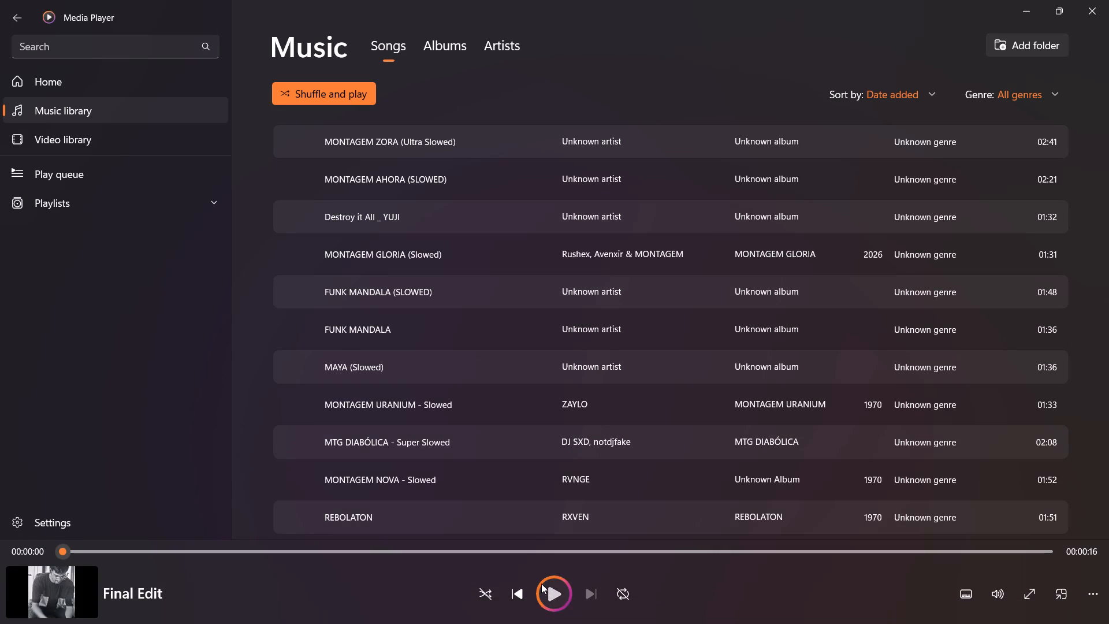
left_click(549, 590)
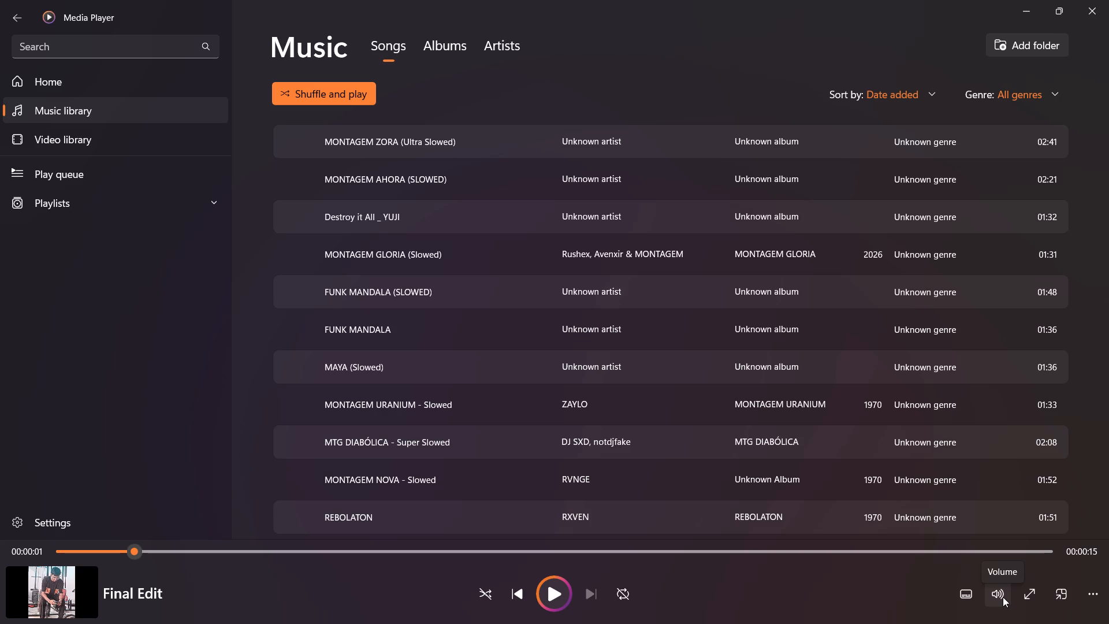
left_click(551, 577)
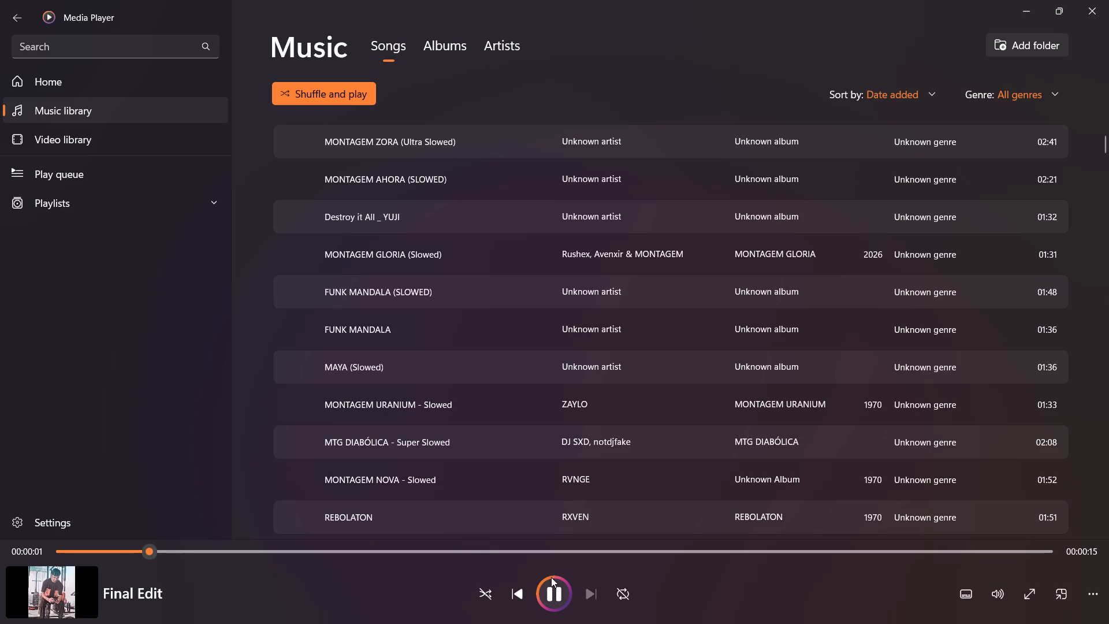
left_click(554, 592)
Switch back to After Effects and preview the edit from 0:00:00:00 through the jet clips.
key("alt+Tab")
key("space")
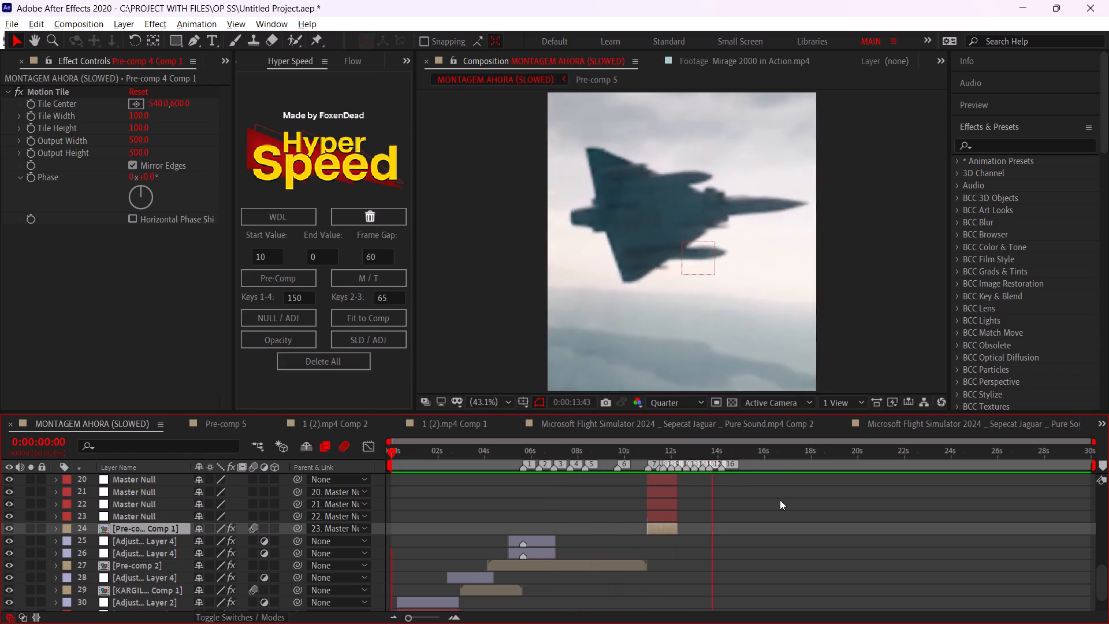
left_click(705, 504)
Examine the jet transitions between markers 7 and 16, including the Mirage clip at about 0:00:13:57.
scroll(679, 481, "up", 3, "alt")
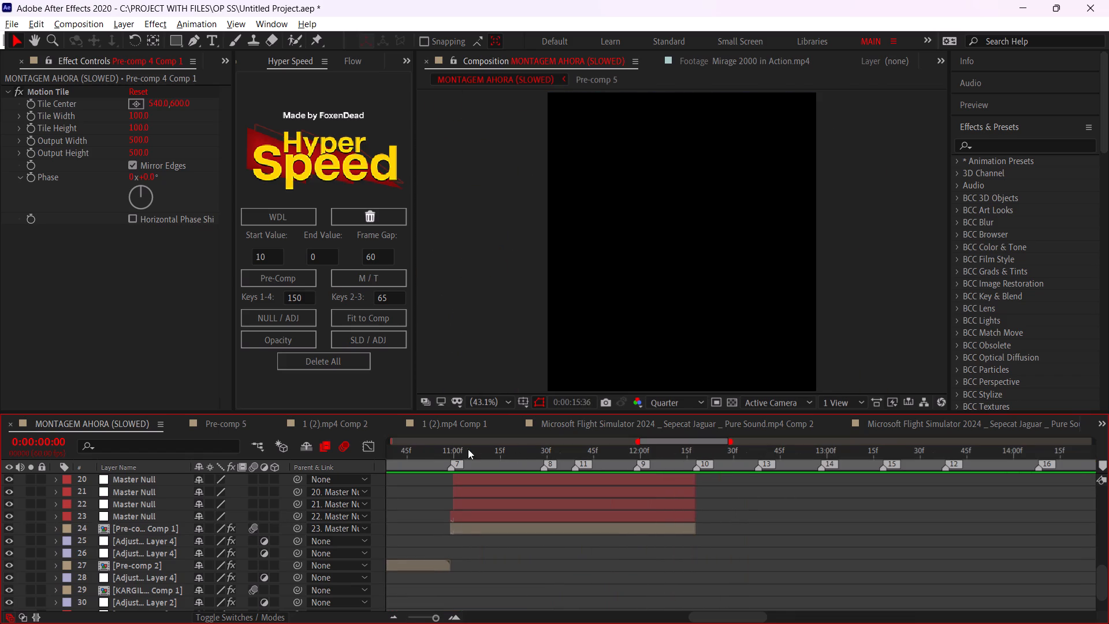
left_click(449, 450)
key("space")
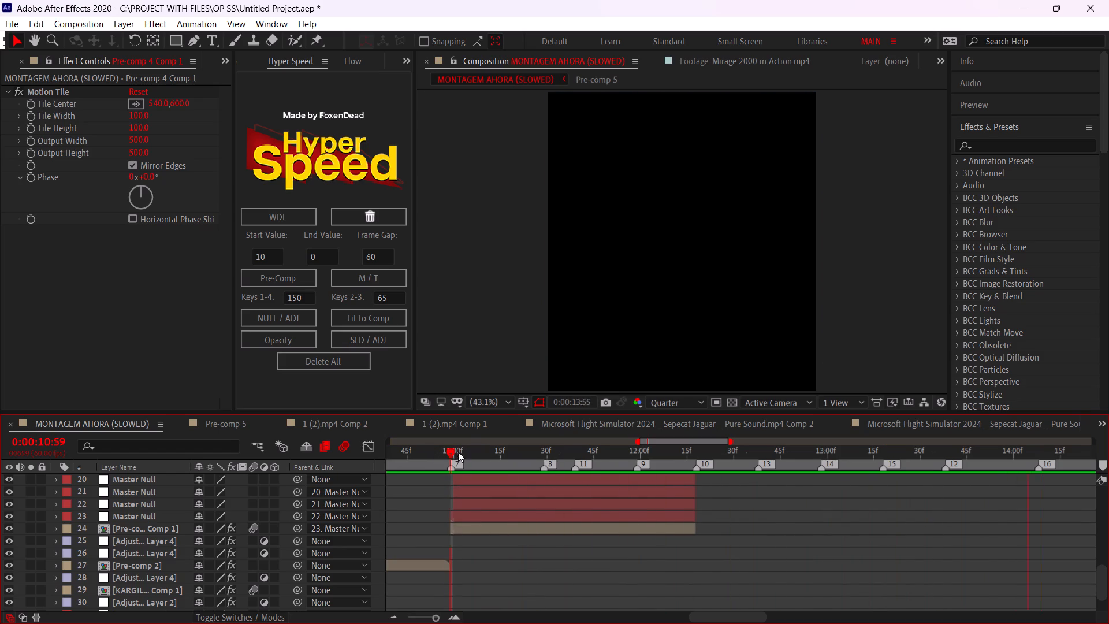
left_click(626, 457)
scroll(680, 476, "up", 2)
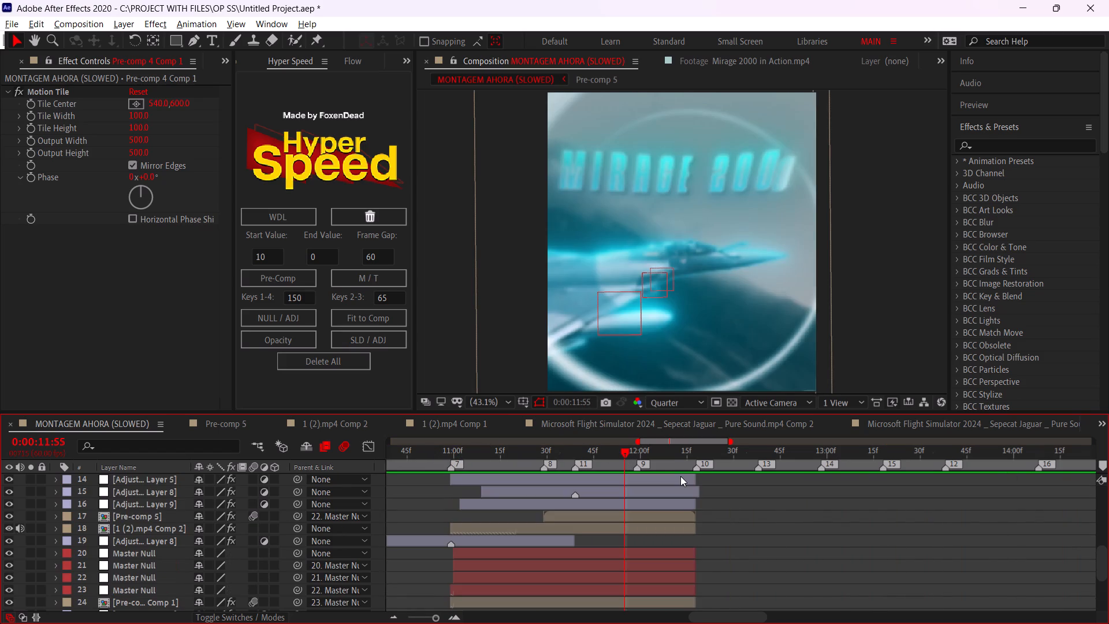
left_click_drag(659, 460, 823, 479)
scroll(844, 490, "up", 1)
middle_click_drag(844, 490, 844, 491)
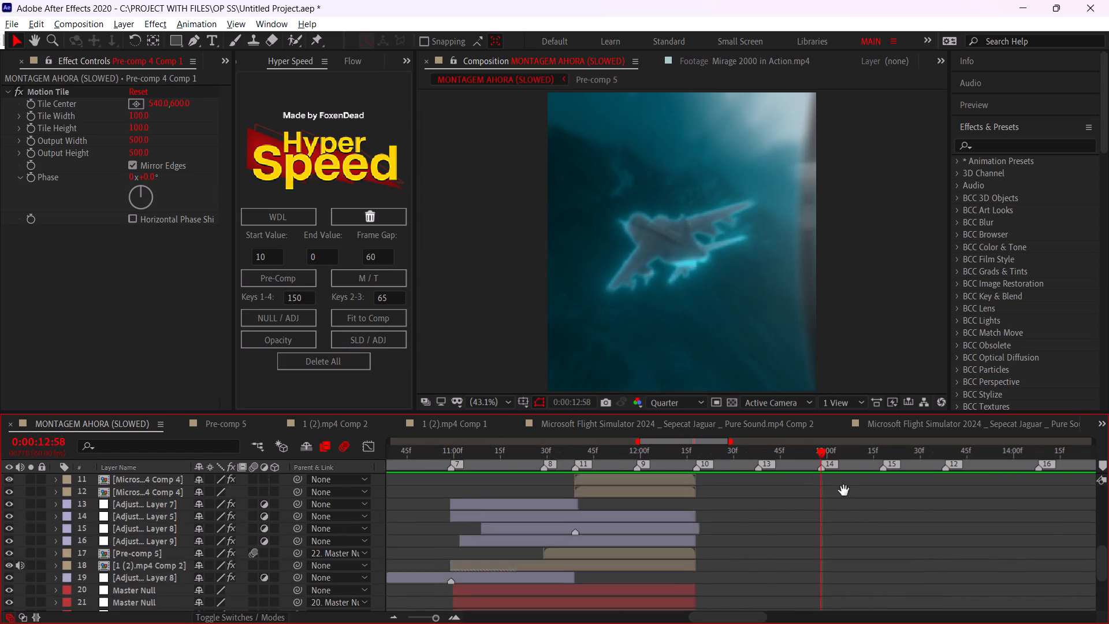
middle_click_drag(844, 491, 580, 550)
scroll(661, 537, "up", 1)
scroll(751, 554, "up", 2)
left_click_drag(646, 451, 655, 456)
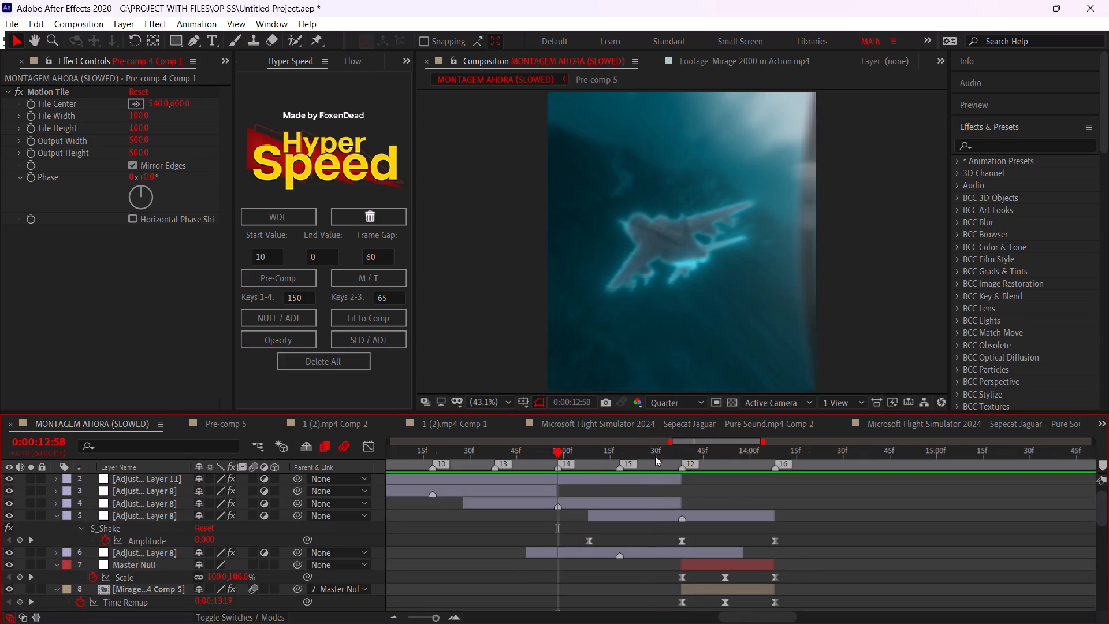
left_click_drag(655, 456, 740, 480)
Add another Hyper Speed null as parent of the final Mirage clip's Master Null.
left_click(706, 566)
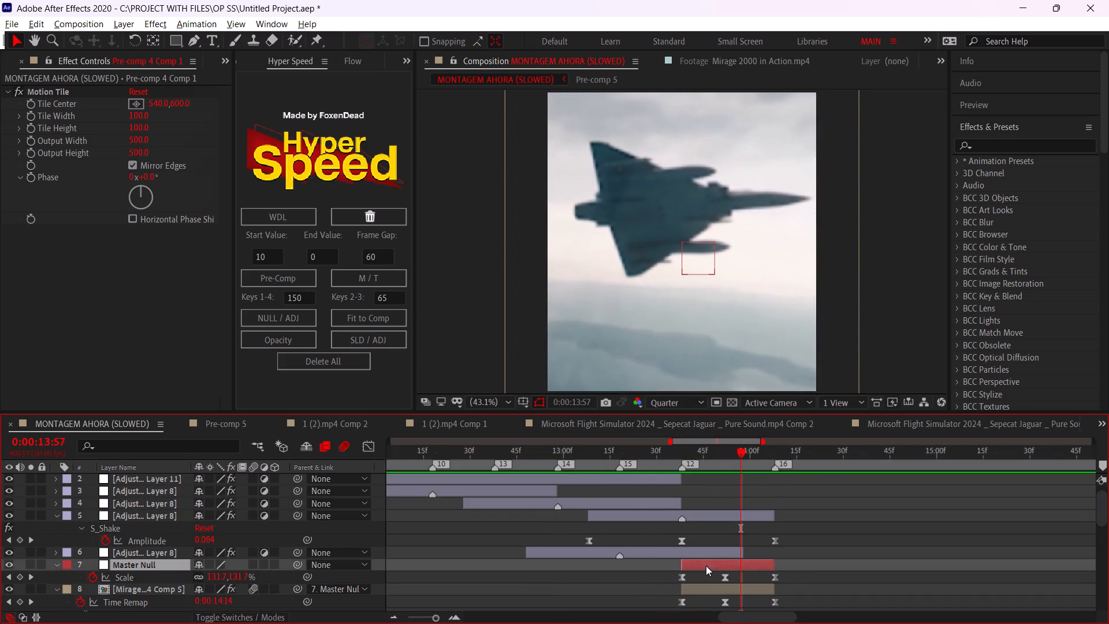
left_click(351, 55)
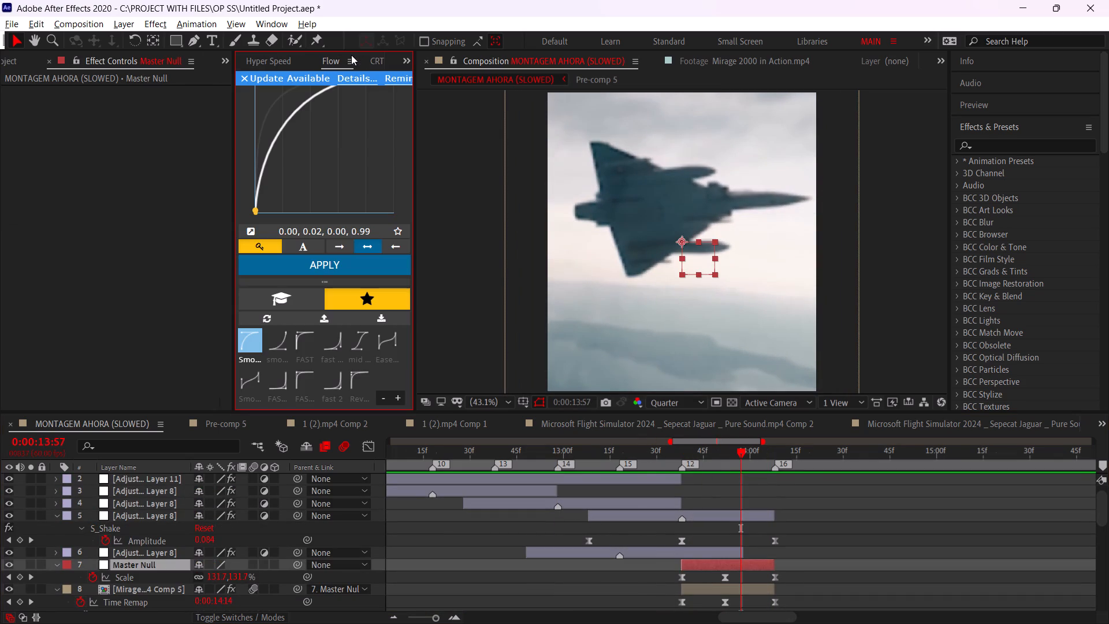
left_click(277, 66)
left_click(293, 322)
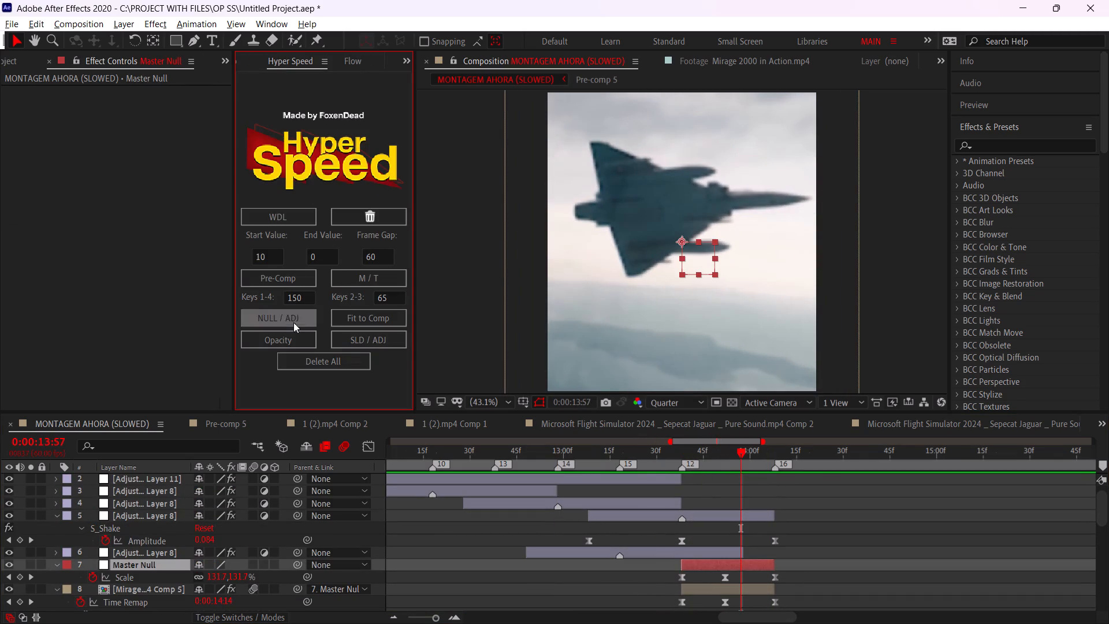
Set starting Scale, Rotation and Position keyframes for the new top Master Null at marker 12, 0:00:13:38.
scroll(712, 556, "up", 1, "alt")
left_click_drag(656, 450, 648, 451)
key("s")
key("shift+r")
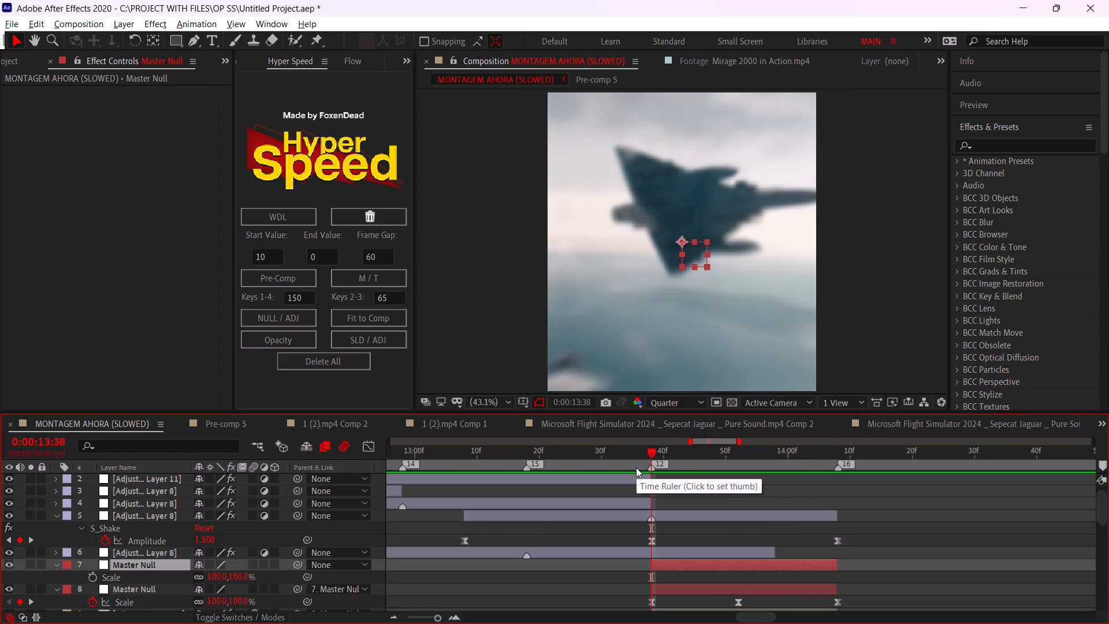
left_click(91, 575)
left_click(91, 588)
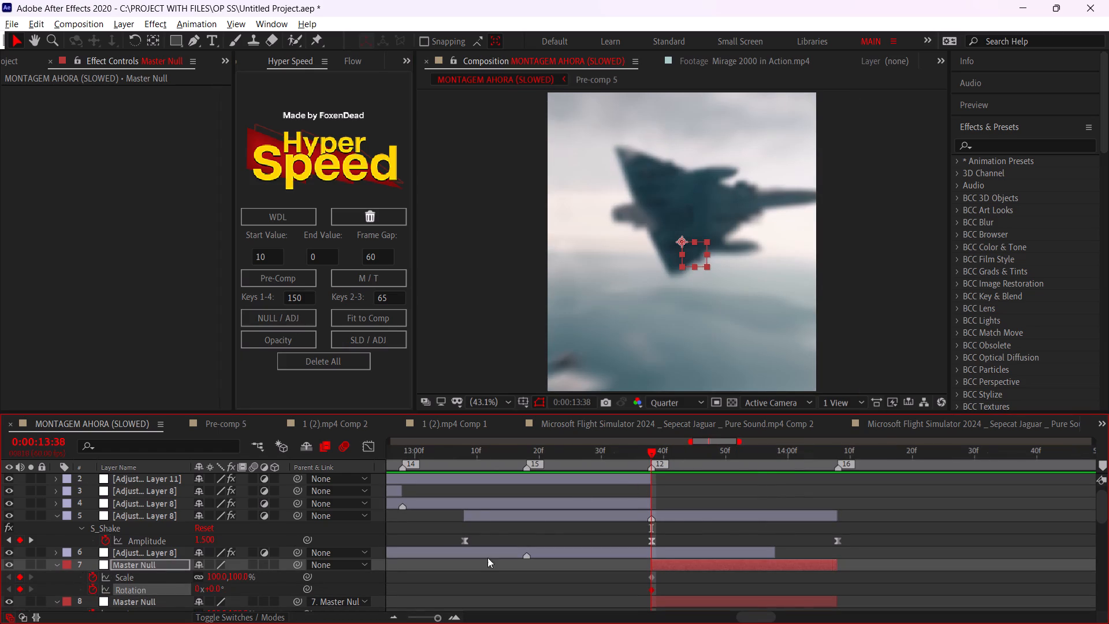
left_click_drag(780, 453, 823, 456)
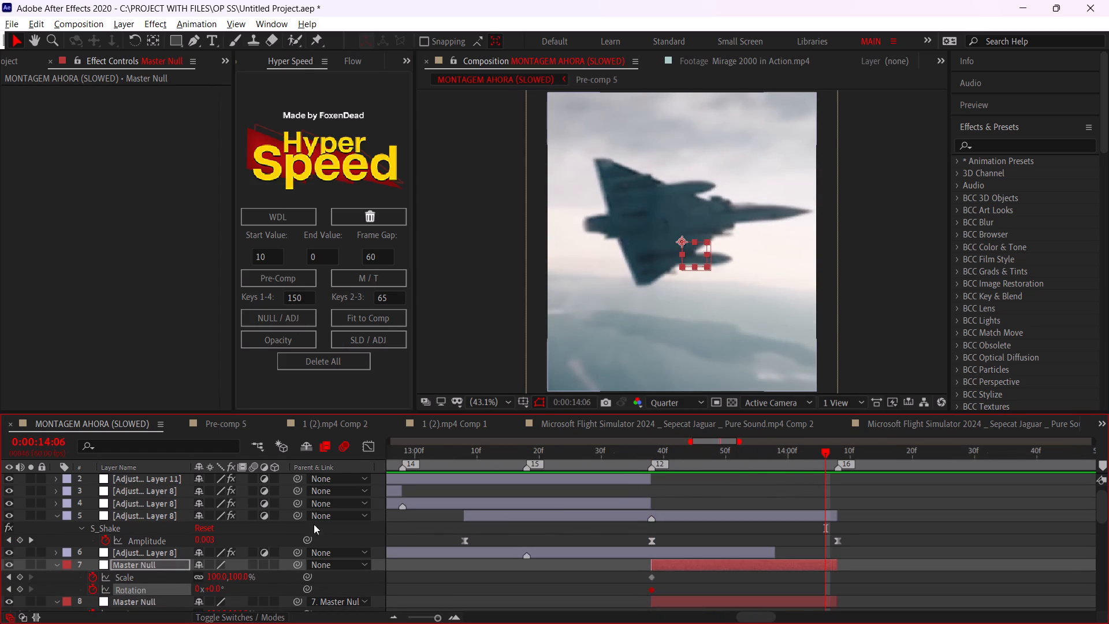
key("shift+p")
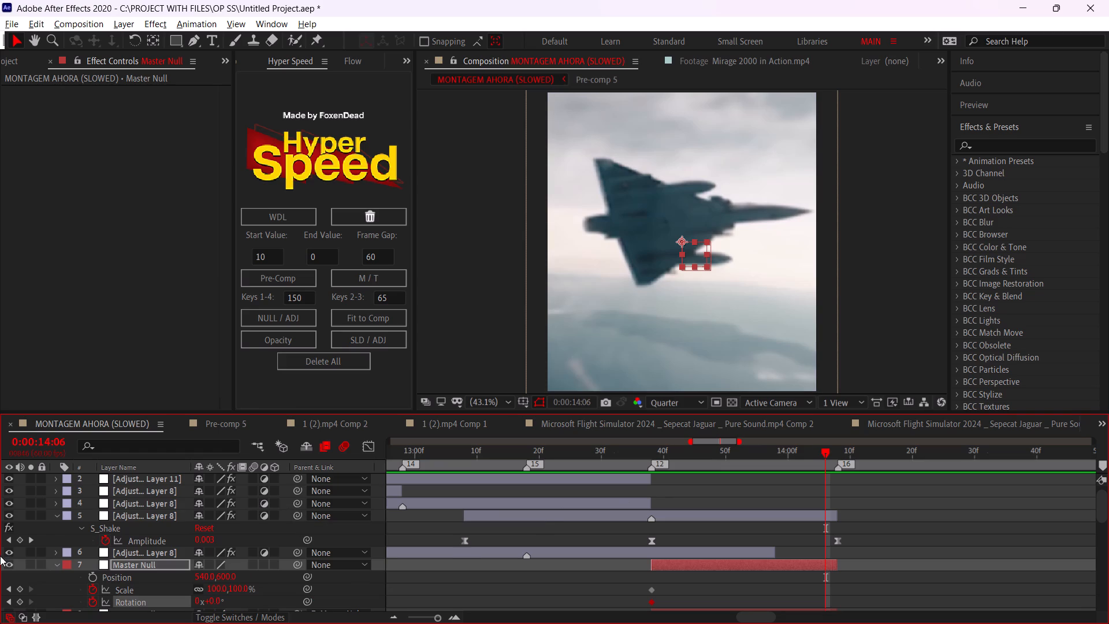
left_click(88, 574)
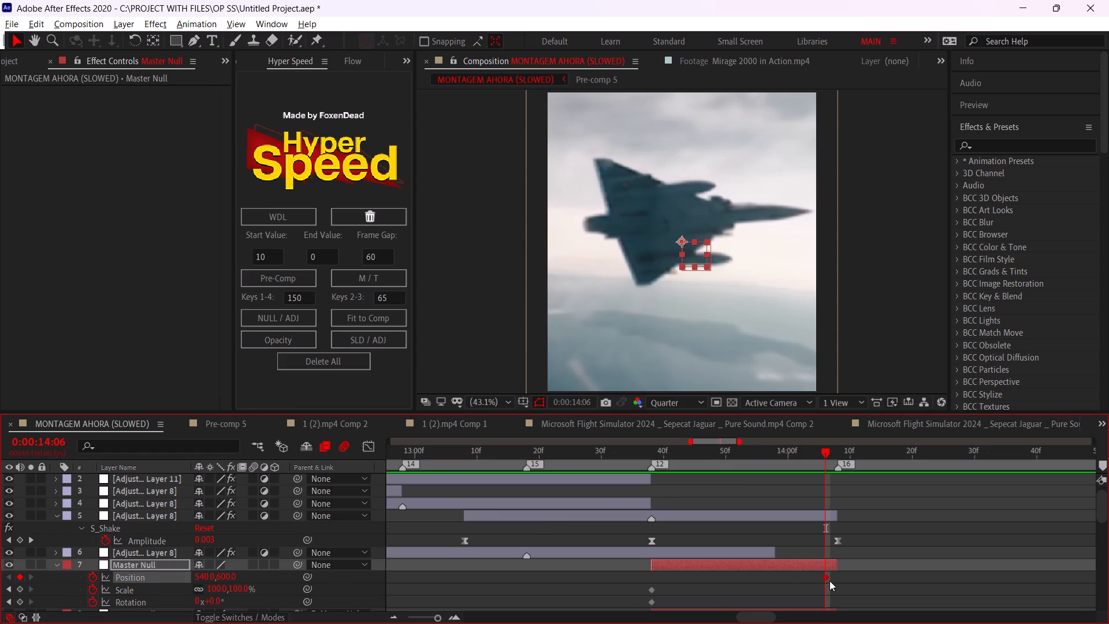
left_click_drag(825, 576, 650, 585)
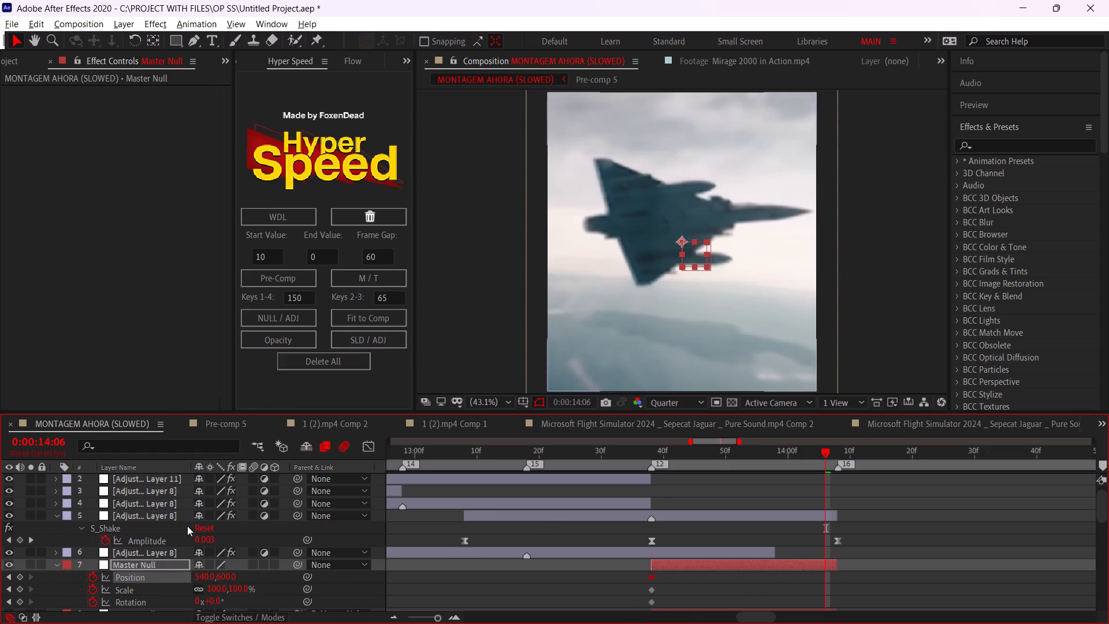
At 0:00:14:06, keyframe the top Master Null's Scale to 74% and its Position to 861, 326.
left_click_drag(216, 593, 208, 590)
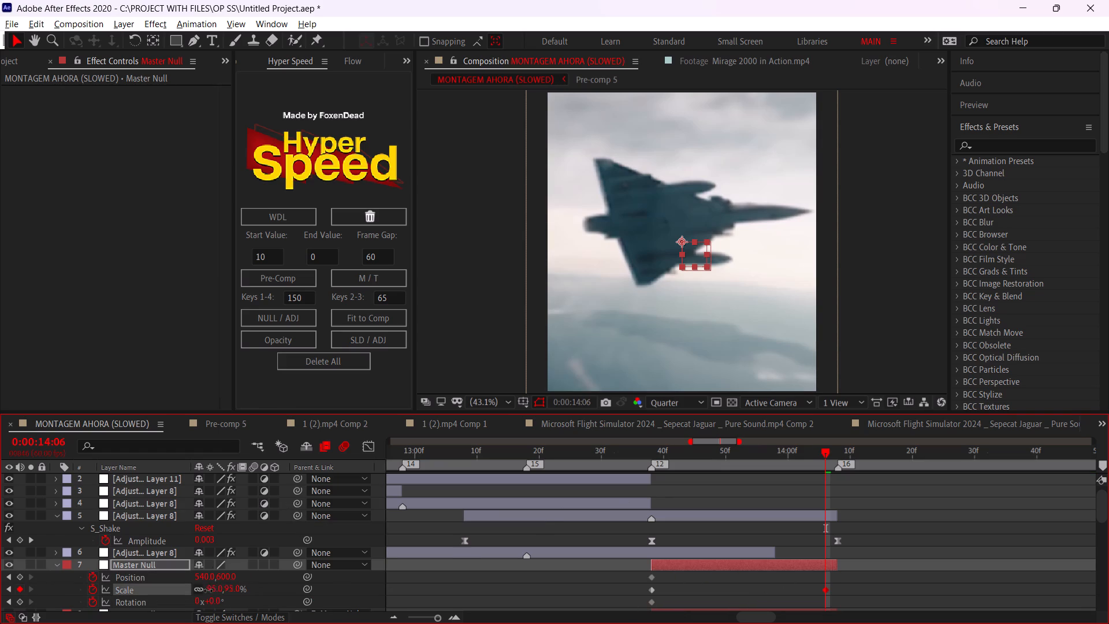
left_click_drag(208, 590, 190, 586)
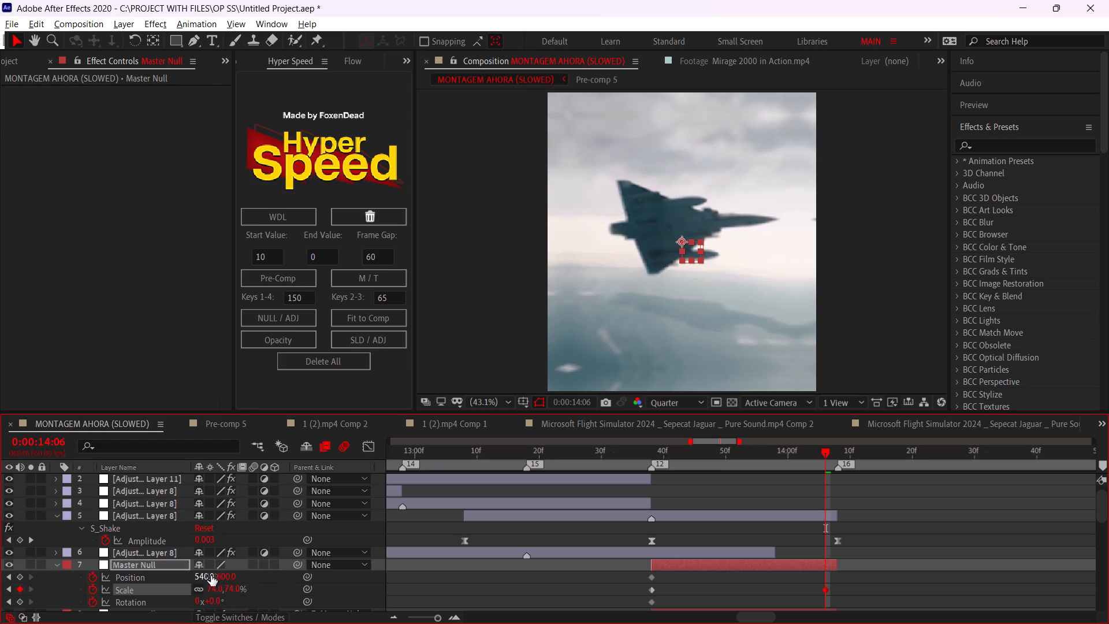
left_click_drag(210, 575, 461, 594)
left_click_drag(224, 581, 272, 569)
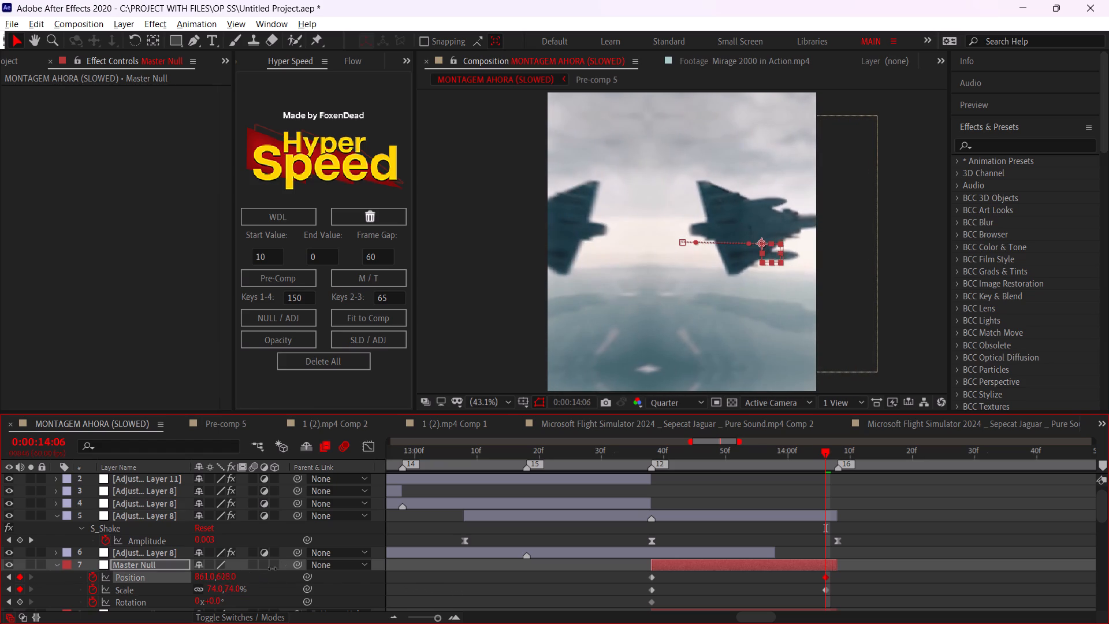
left_click_drag(272, 569, 100, 507)
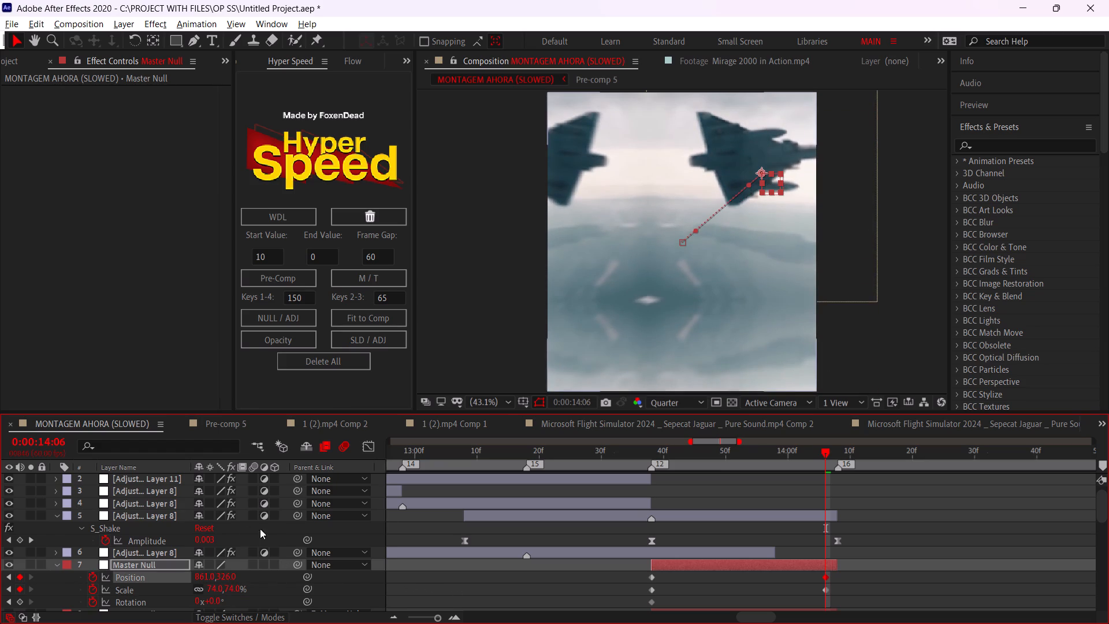
Bend the null's straight motion path into a gentle arc by adjusting the handles at both Position keyframes.
left_click_drag(695, 233, 684, 222)
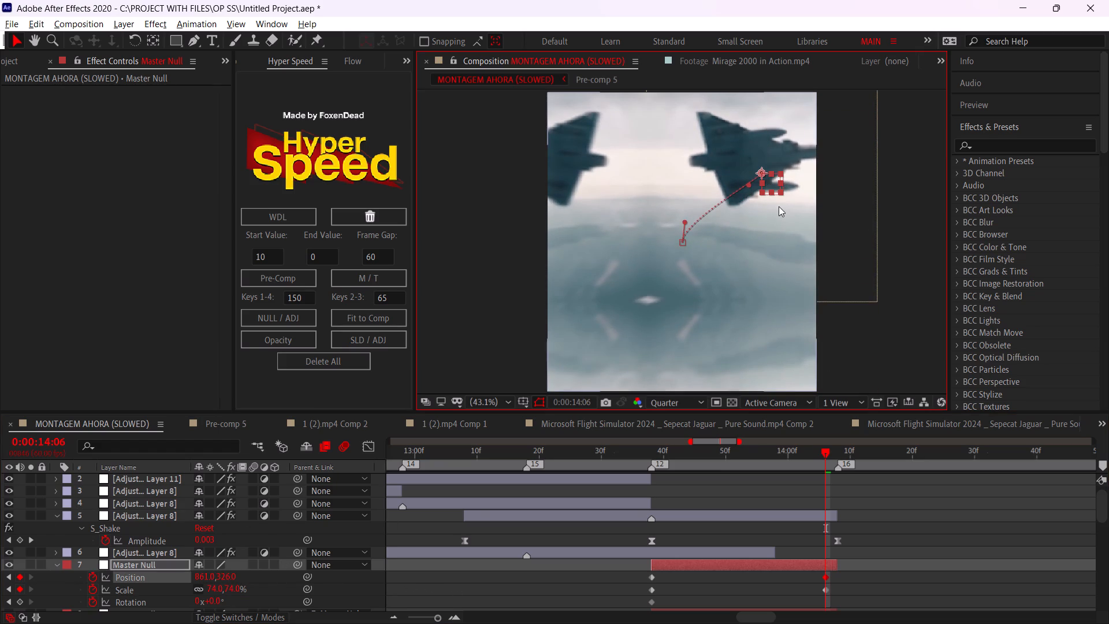
left_click_drag(745, 186, 717, 177)
left_click_drag(717, 177, 723, 184)
left_click_drag(683, 224, 693, 220)
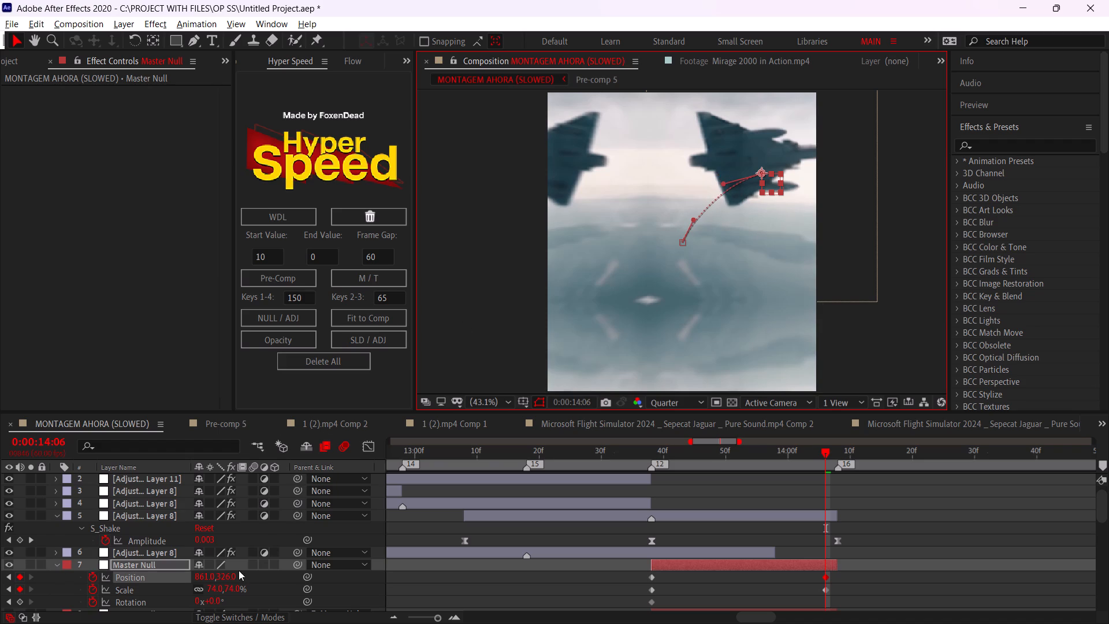
Keyframe the top Master Null's Rotation to 27° at 0:00:14:06.
left_click_drag(217, 604, 207, 602)
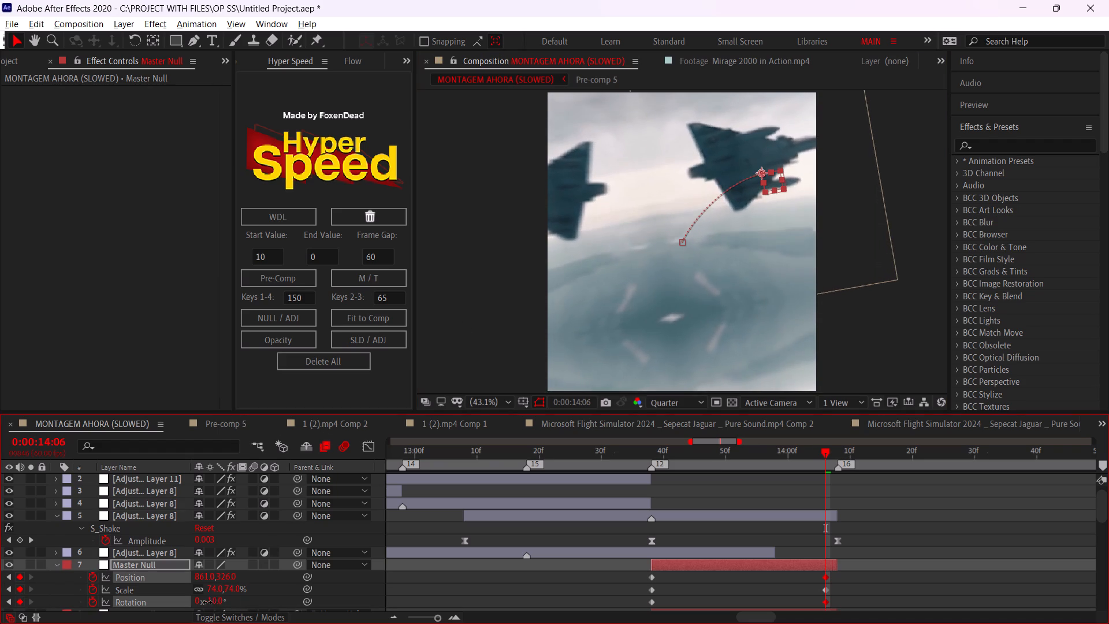
left_click_drag(207, 602, 230, 593)
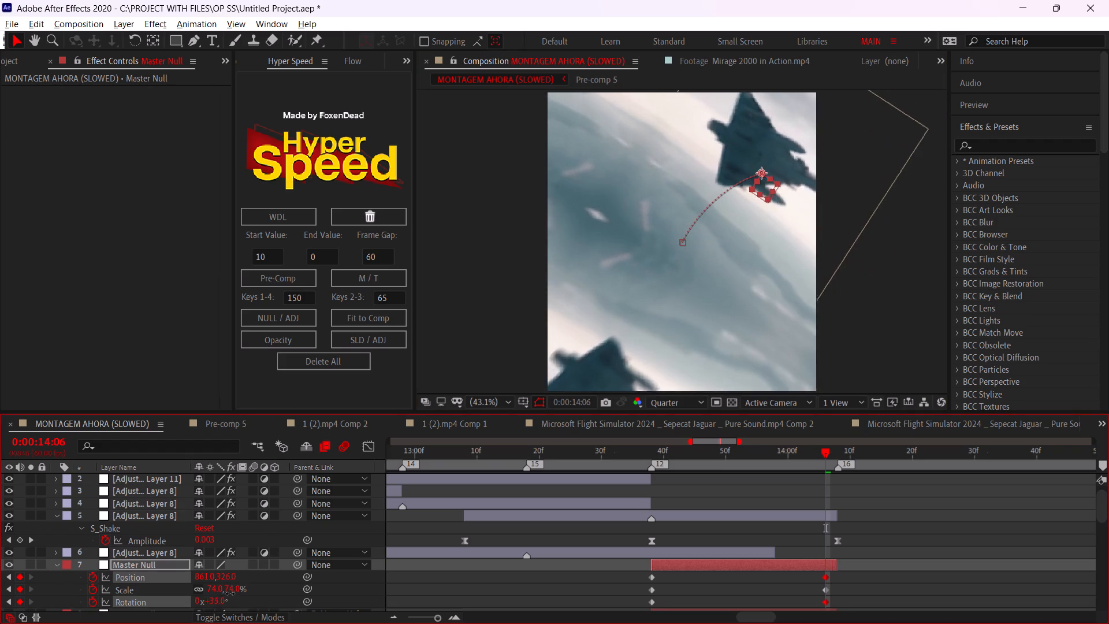
left_click_drag(230, 593, 218, 586)
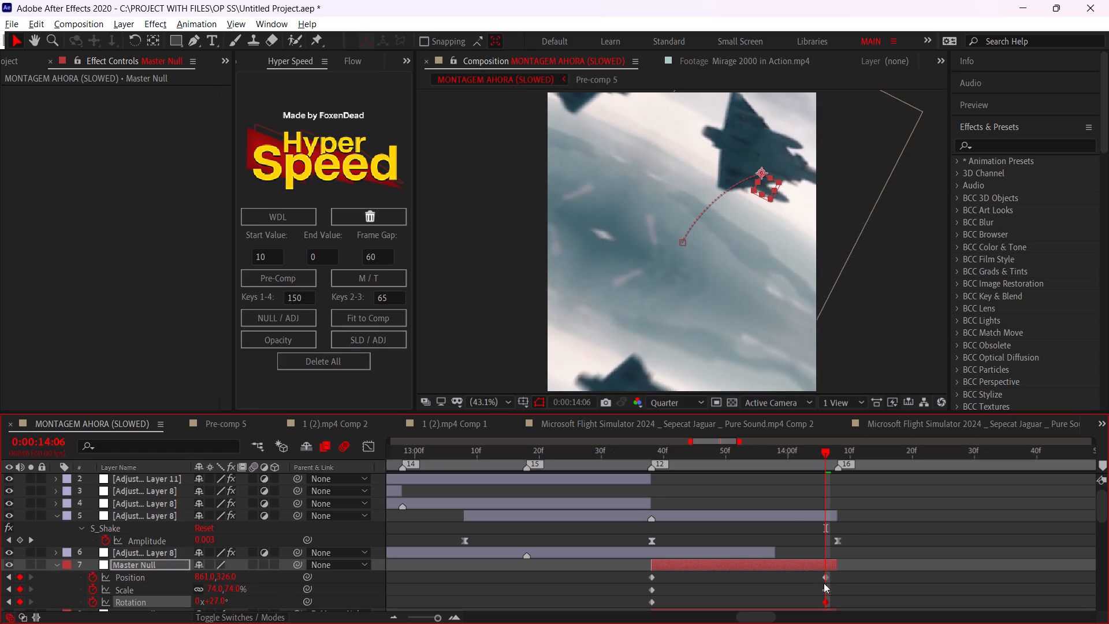
Move the null's ending Position, Scale and Rotation keyframes to the layer's end at marker 16.
left_click_drag(851, 578, 800, 600)
left_click_drag(827, 577, 843, 584)
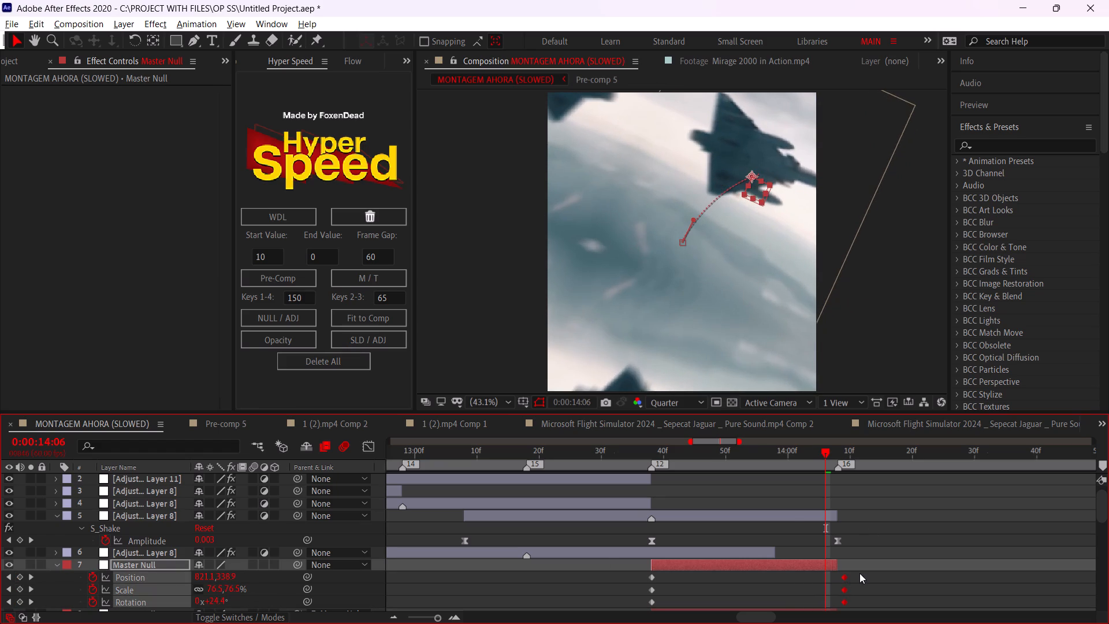
left_click_drag(842, 576, 833, 575)
Apply the Flow fast curve 0.75, 0.02, 1.00, 0.15 to all the null's Position, Scale and Rotation keyframes.
left_click_drag(858, 573, 617, 602)
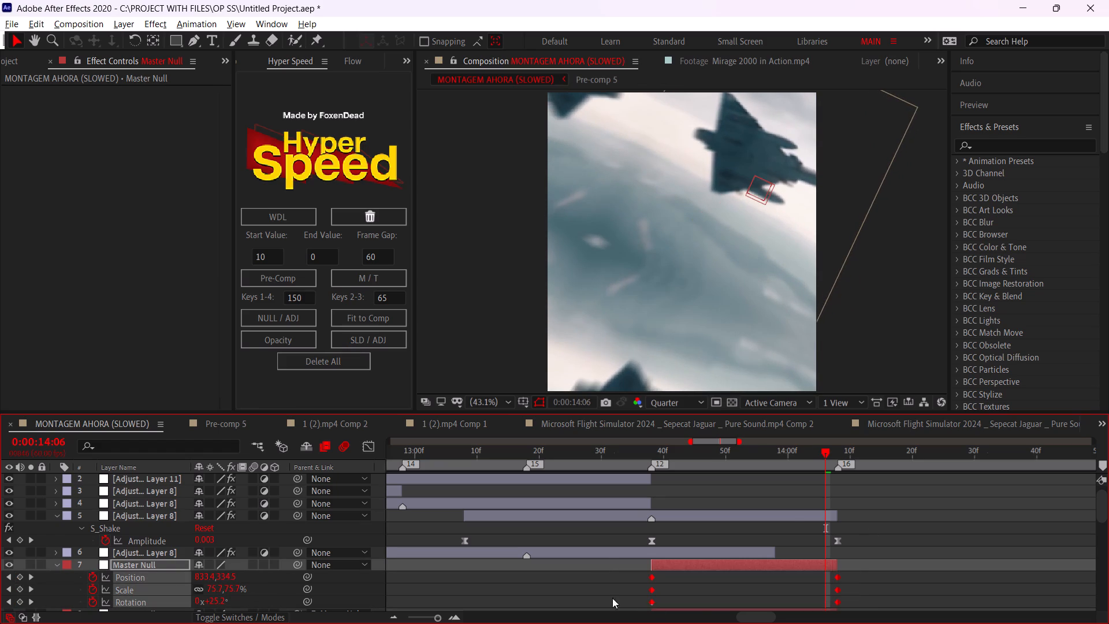
left_click(352, 66)
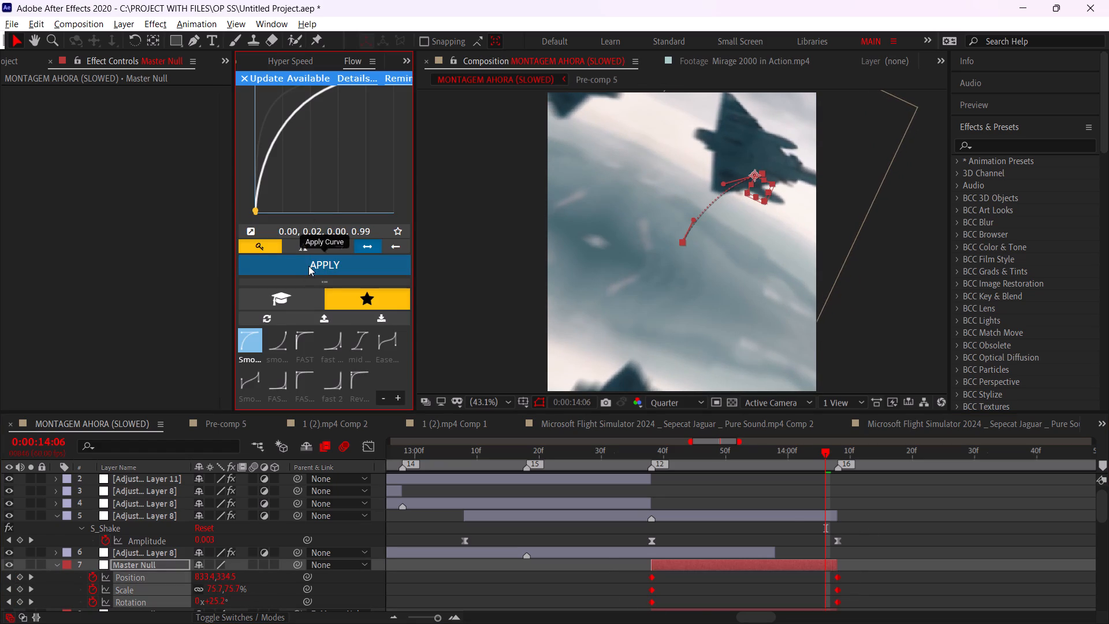
left_click(337, 347)
left_click(323, 263)
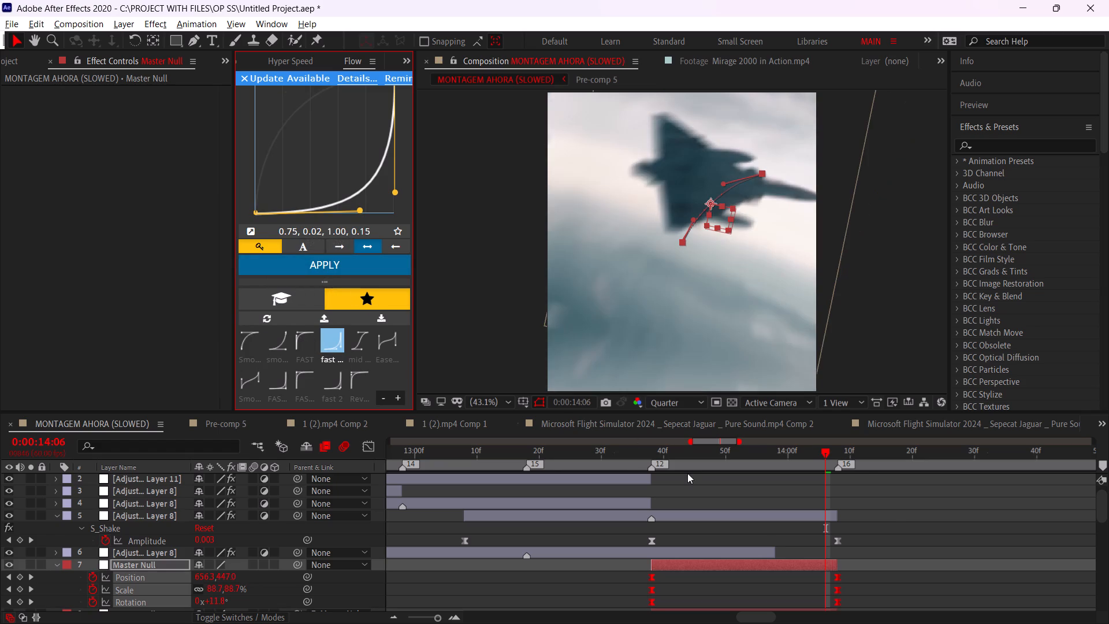
Preview the edit from 0:00:00:00 with the new null motion and return to the start.
scroll(842, 558, "down", 4, "alt")
left_click_drag(658, 448, 201, 494)
key("space")
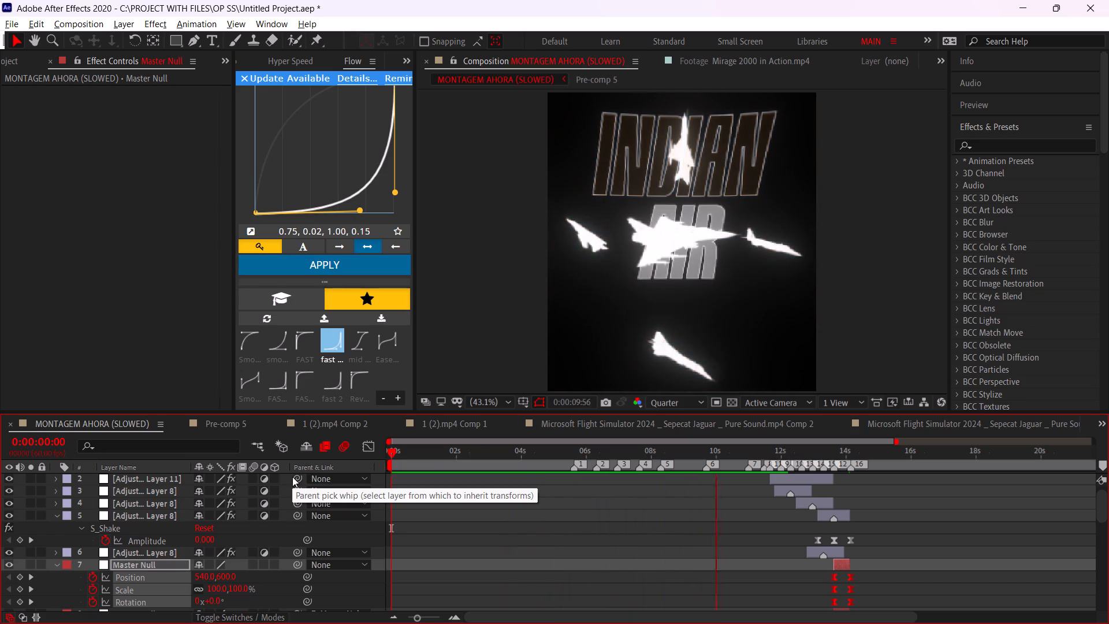
left_click_drag(683, 458, 62, 529)
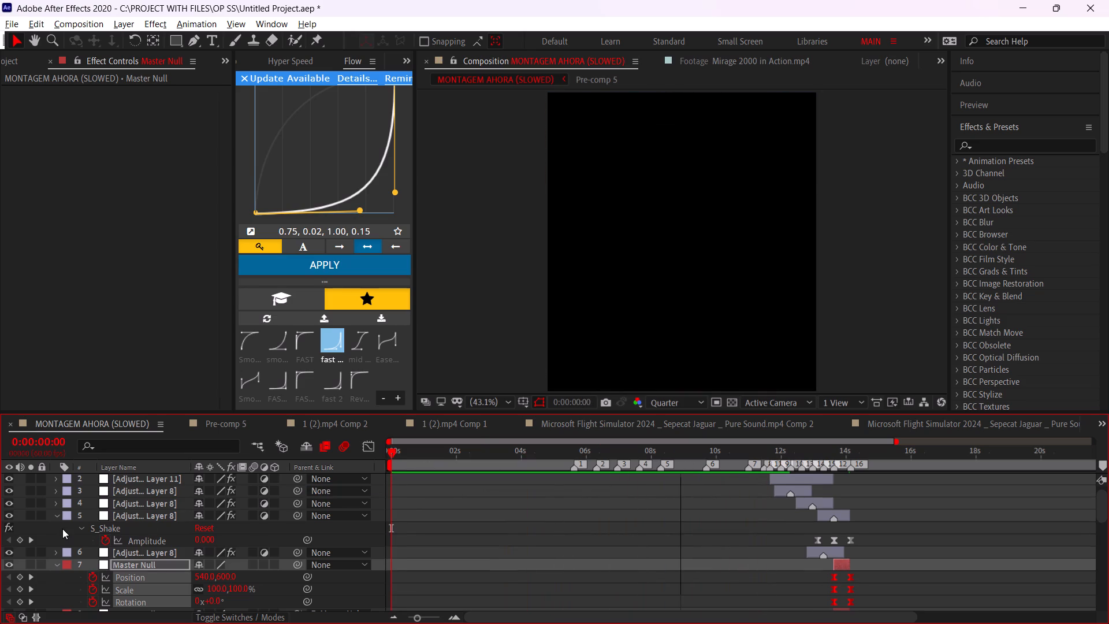
left_click_drag(62, 529, 62, 529)
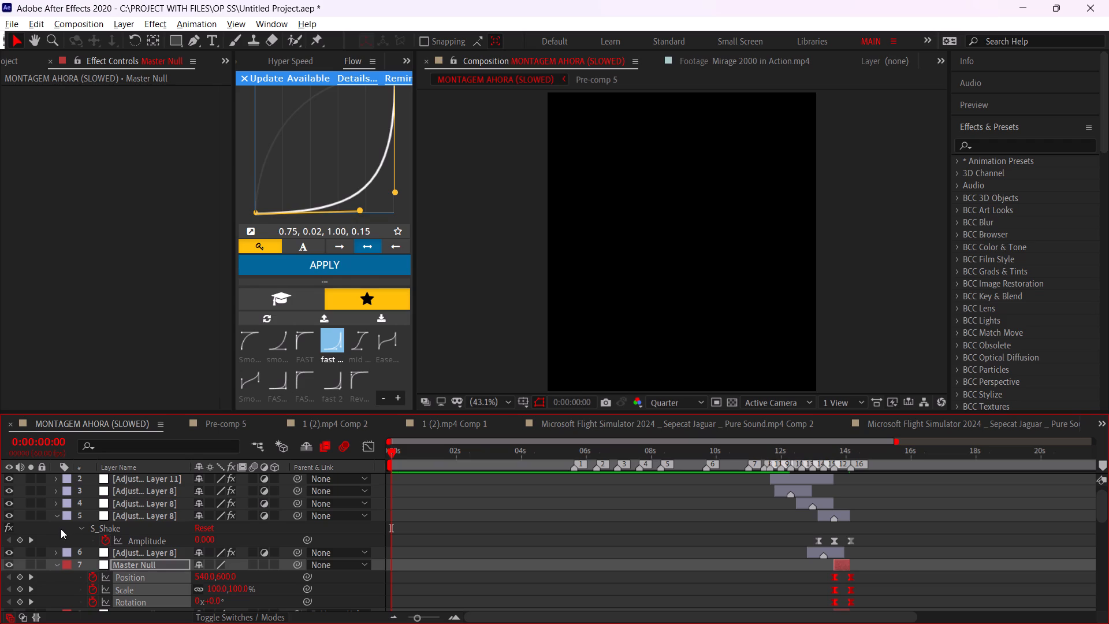
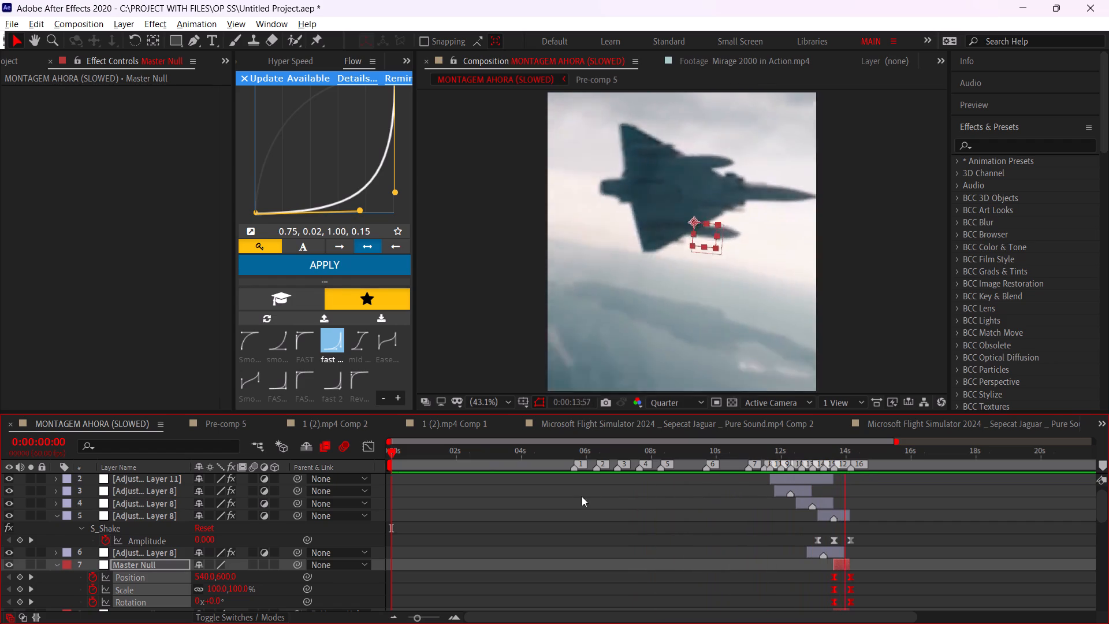
Preview the closing jet transitions, replaying from 0:00:11:44, 0:00:12:51, 0:00:13:56 and 0:00:13:52.
left_click(773, 456)
left_click(762, 516)
key("space")
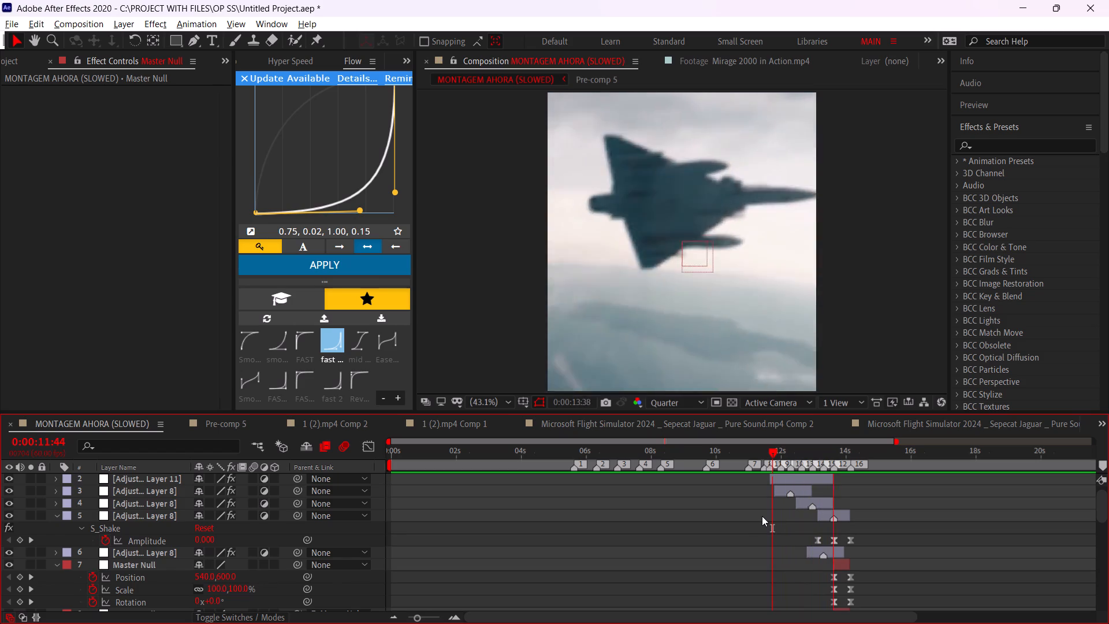
left_click(809, 455)
key("space")
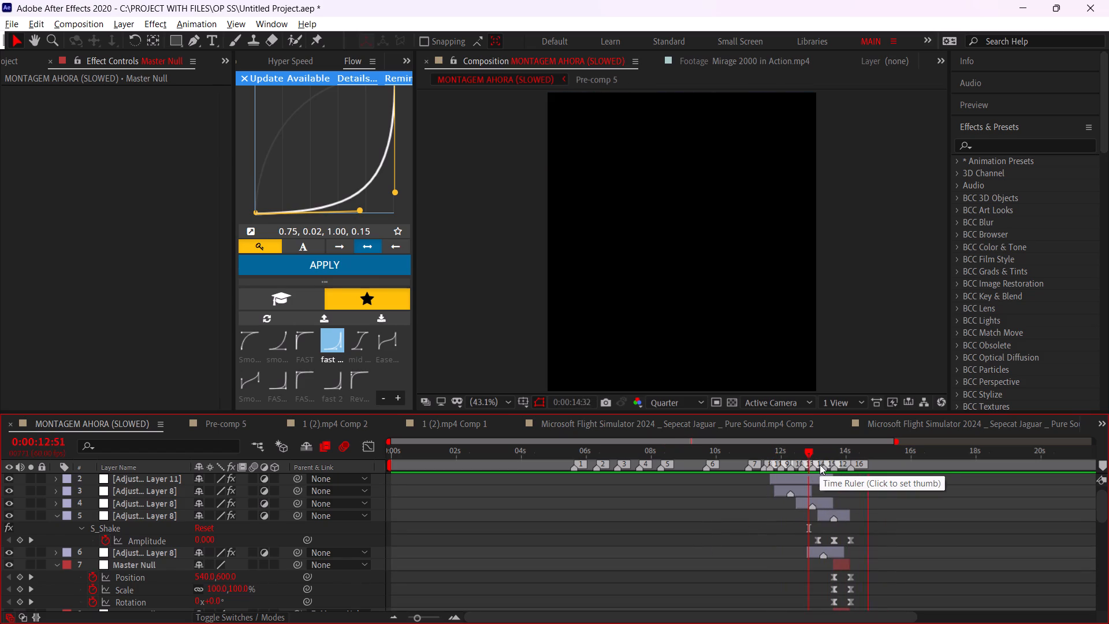
left_click(813, 452)
key("space")
key("space")
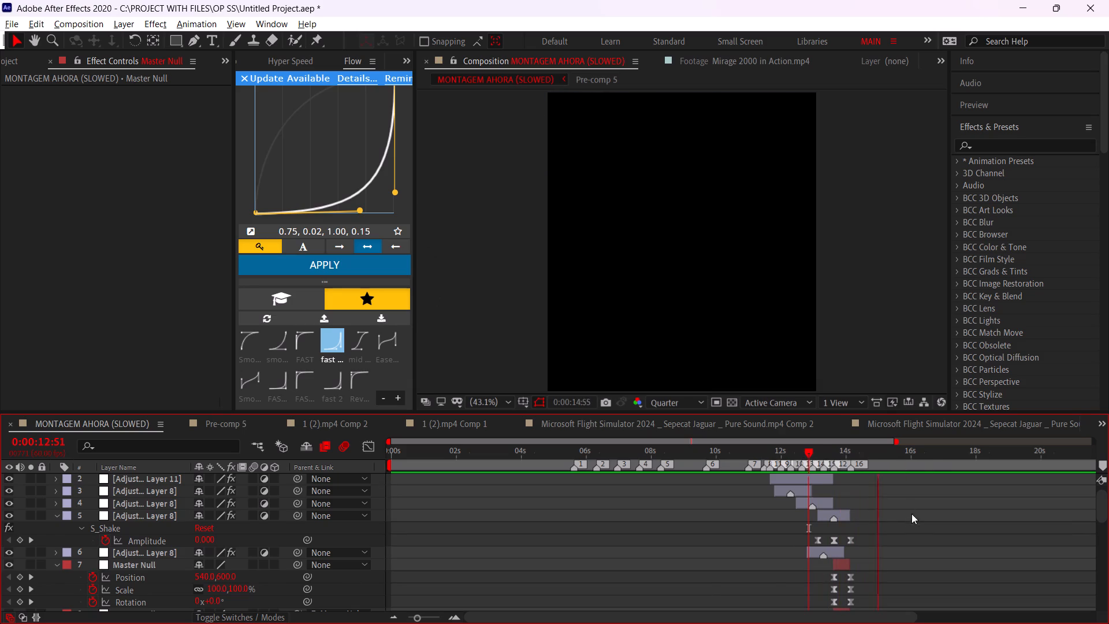
scroll(876, 549, "up", 2, "alt")
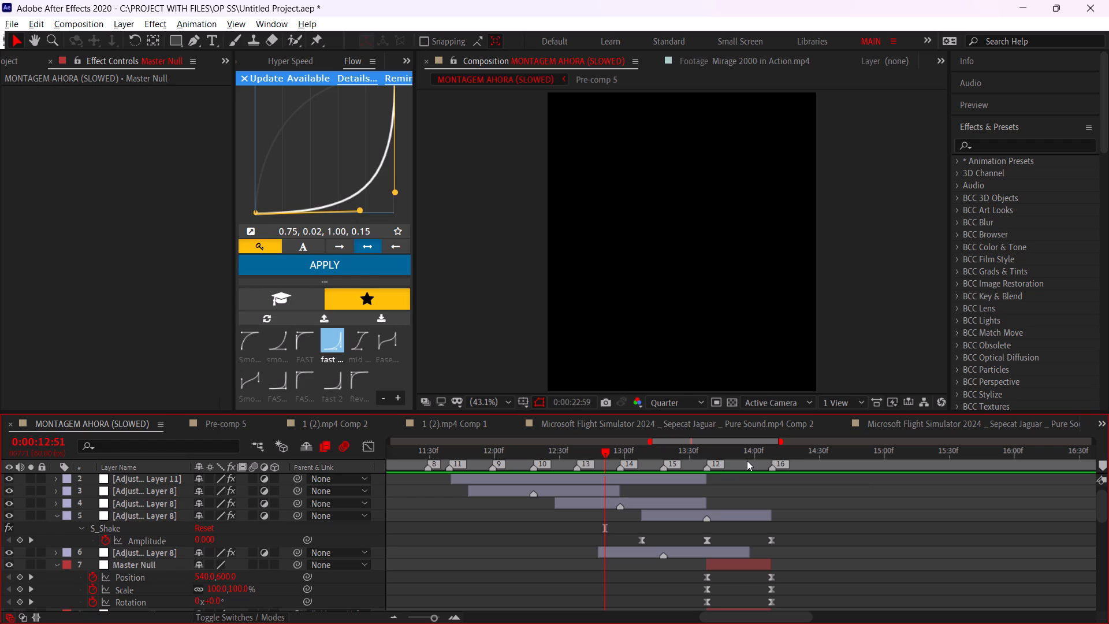
left_click(747, 460)
key("space")
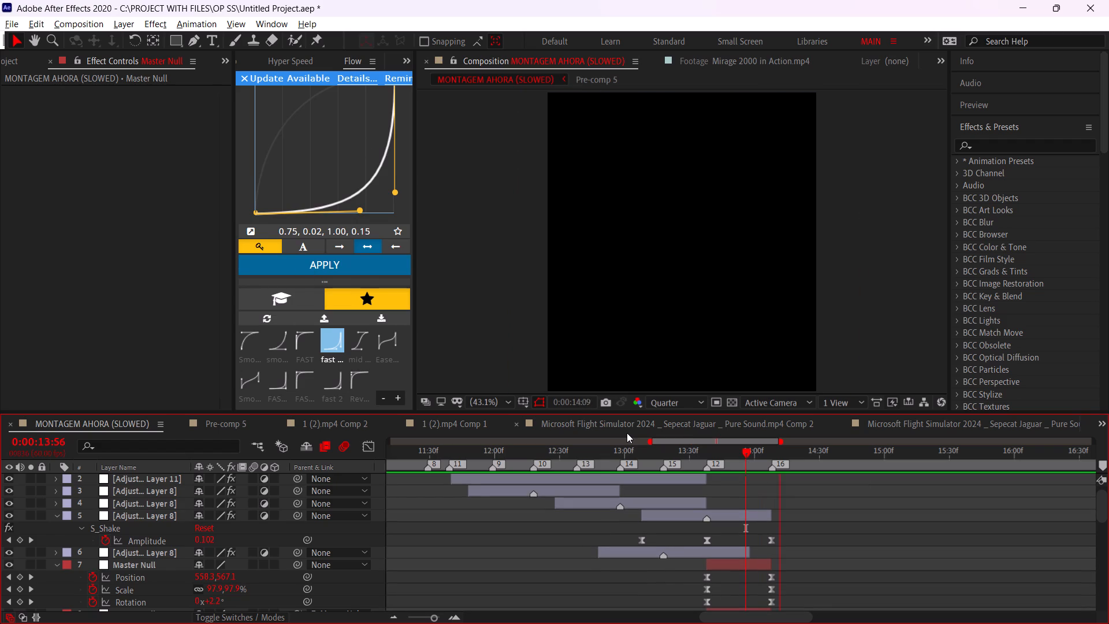
left_click(736, 457)
key("space")
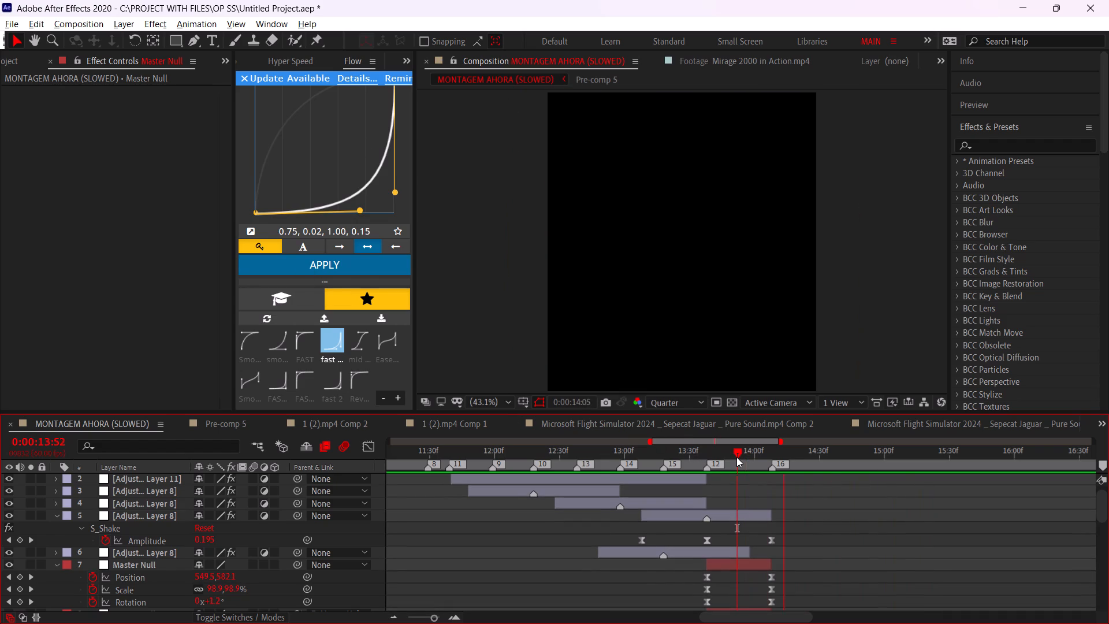
Preview the edit from 0:00:00:00, and replay the section after the INDIAN title from 0:00:10:04 and 0:00:09:47.
scroll(716, 475, "down", 3, "alt")
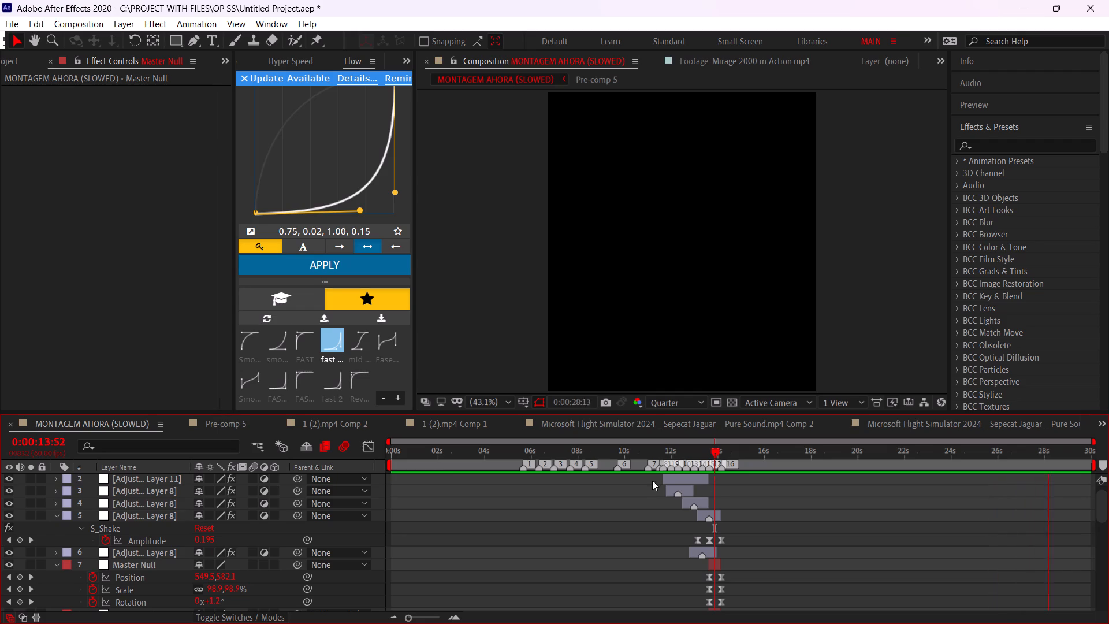
left_click_drag(599, 459, 375, 496)
key("space")
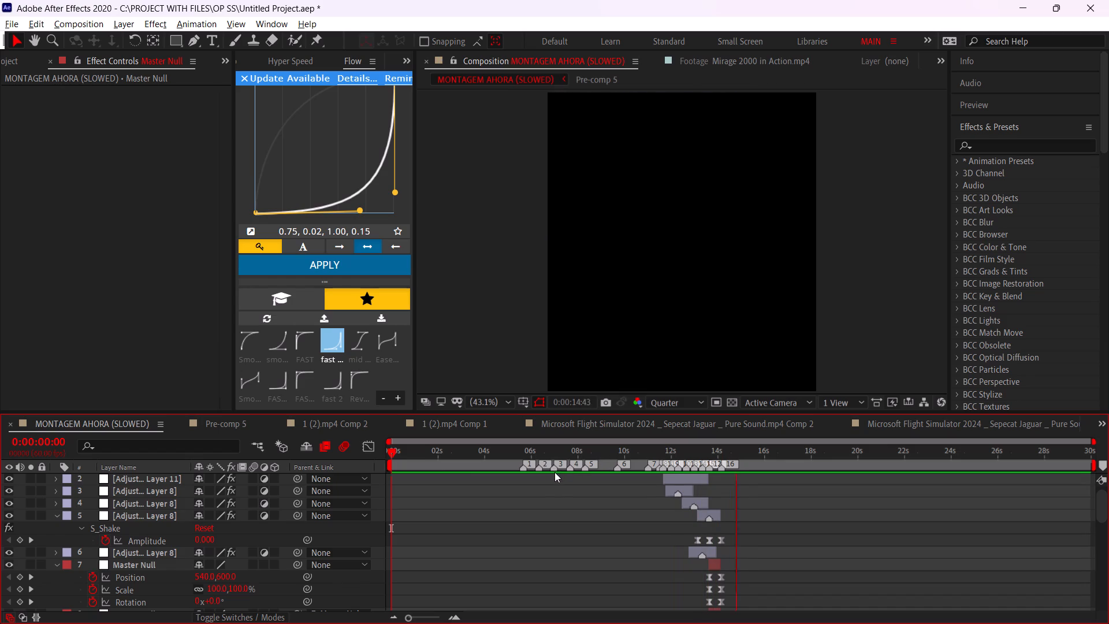
left_click(626, 451)
key("space")
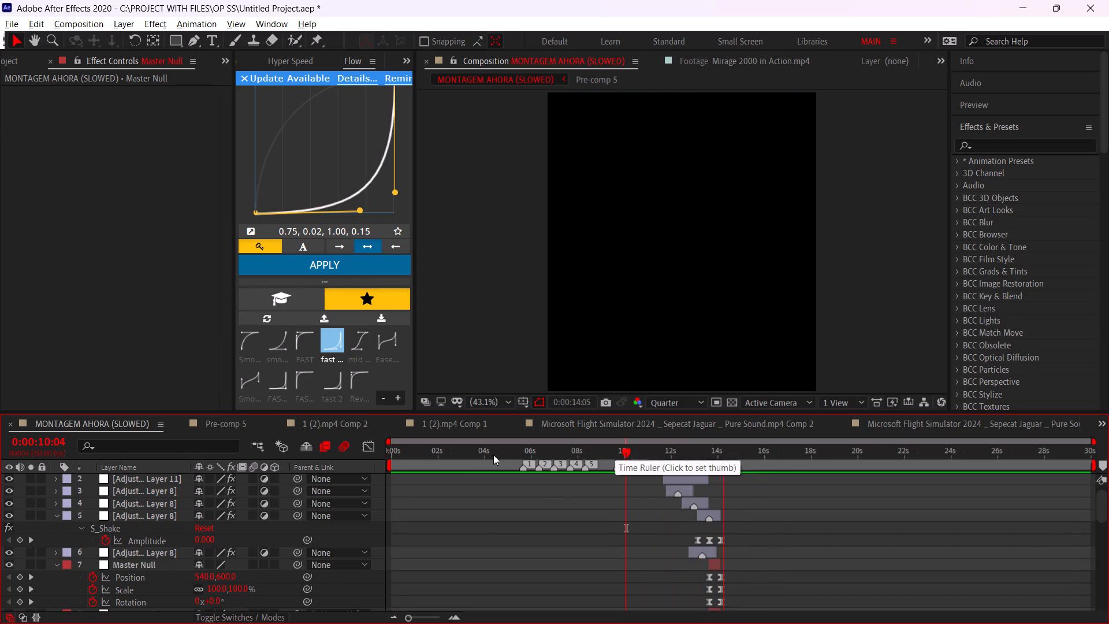
left_click(619, 456)
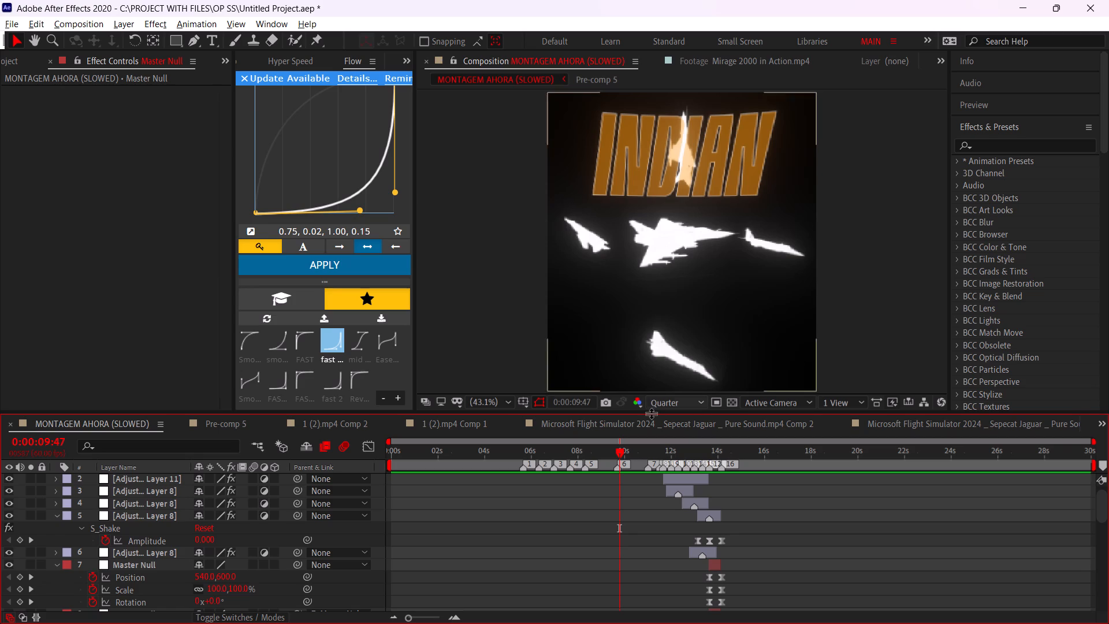
key("space")
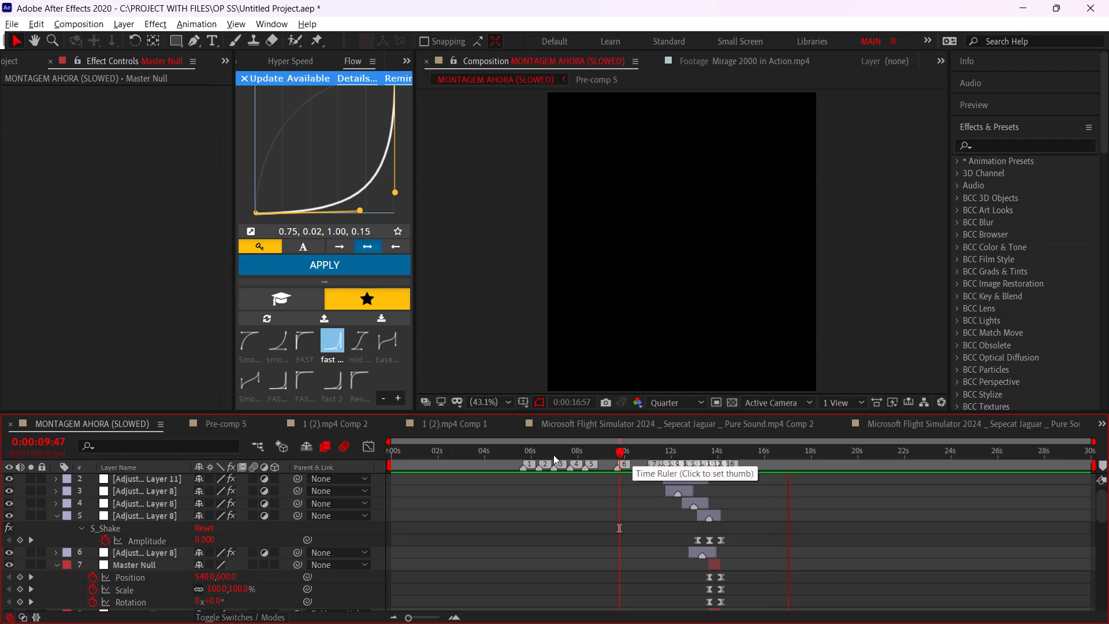
Play the last transition from 0:00:13:37 and park the playhead at marker 16, 0:00:14:08.
left_click_drag(553, 454, 714, 473)
scroll(713, 481, "up", 2, "alt")
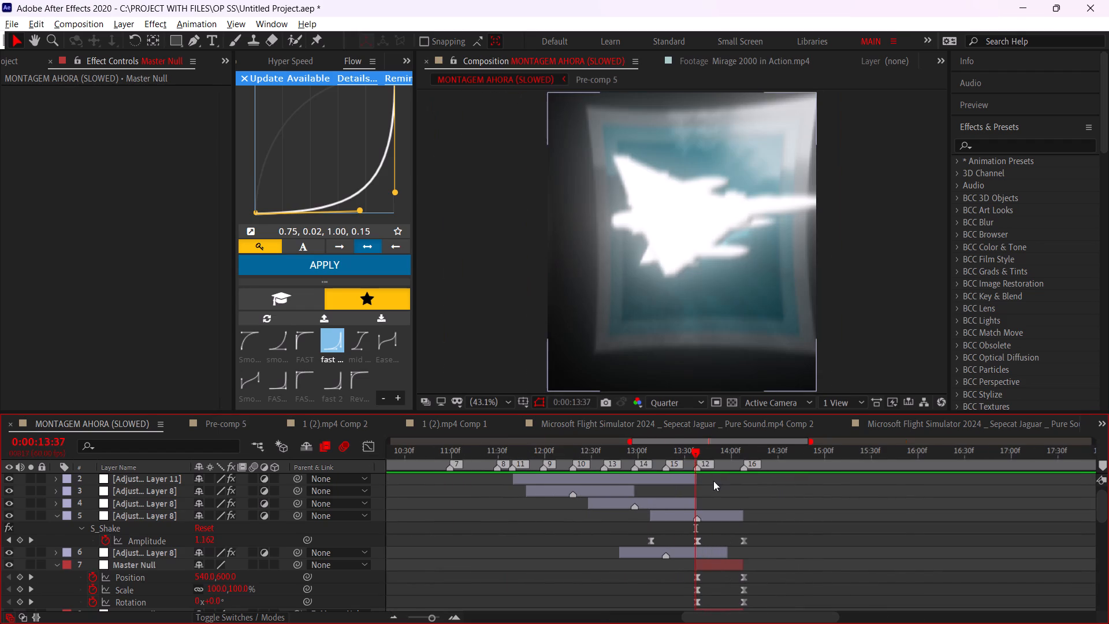
key("space")
left_click_drag(732, 453, 738, 456)
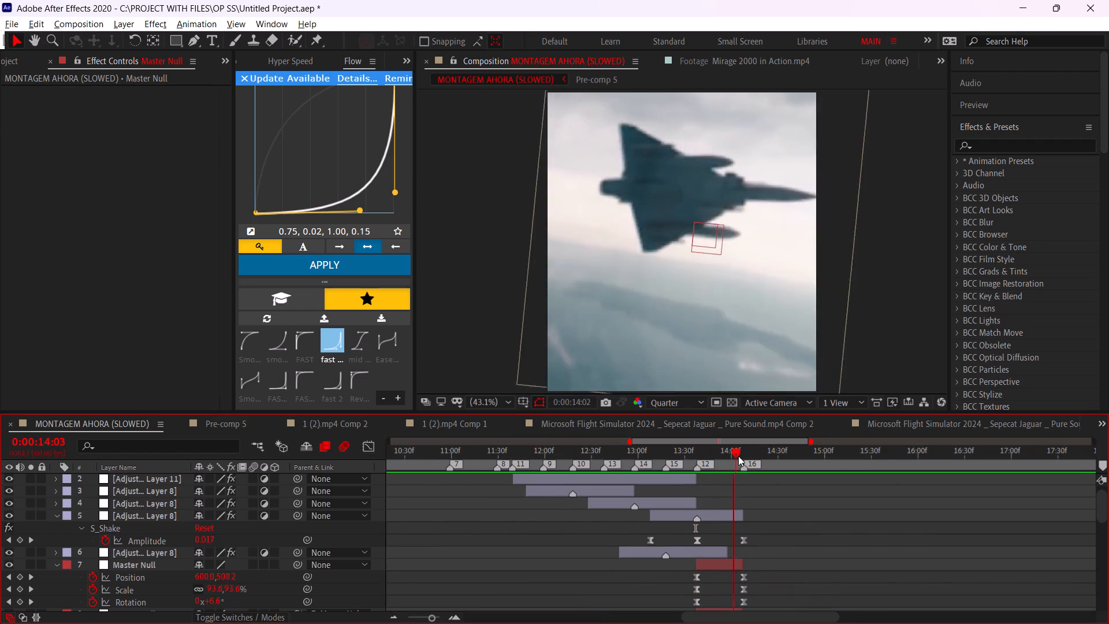
left_click_drag(738, 456, 743, 458)
Scrub the Mirage 2000 in Action.mp4 source footage from 0:01:41:00 onward to look for another jet shot.
left_click(706, 58)
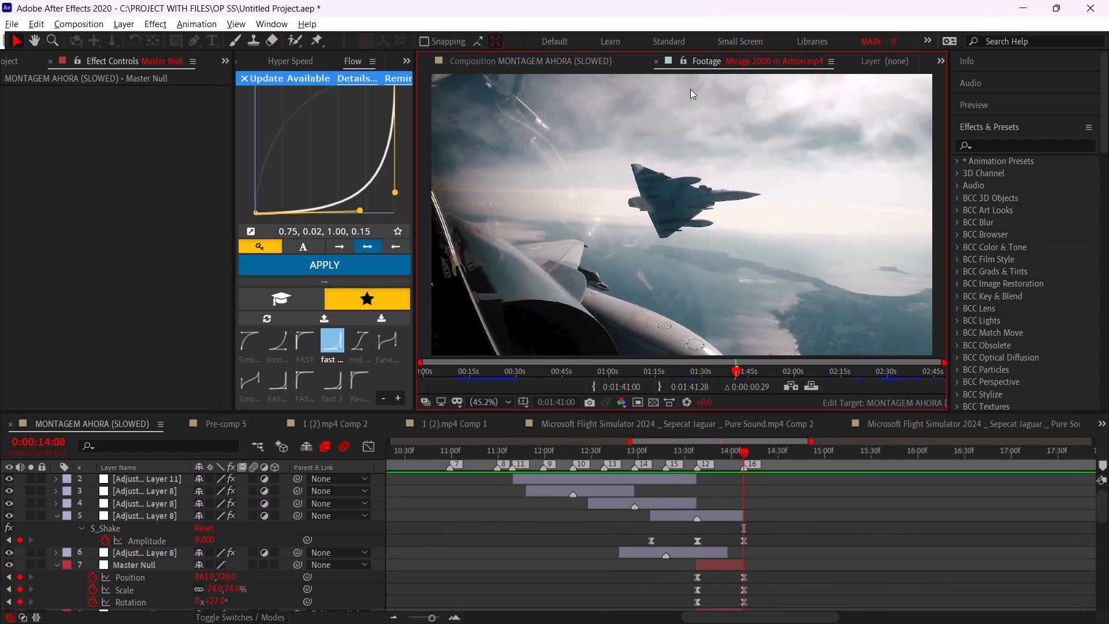
left_click_drag(738, 370, 748, 373)
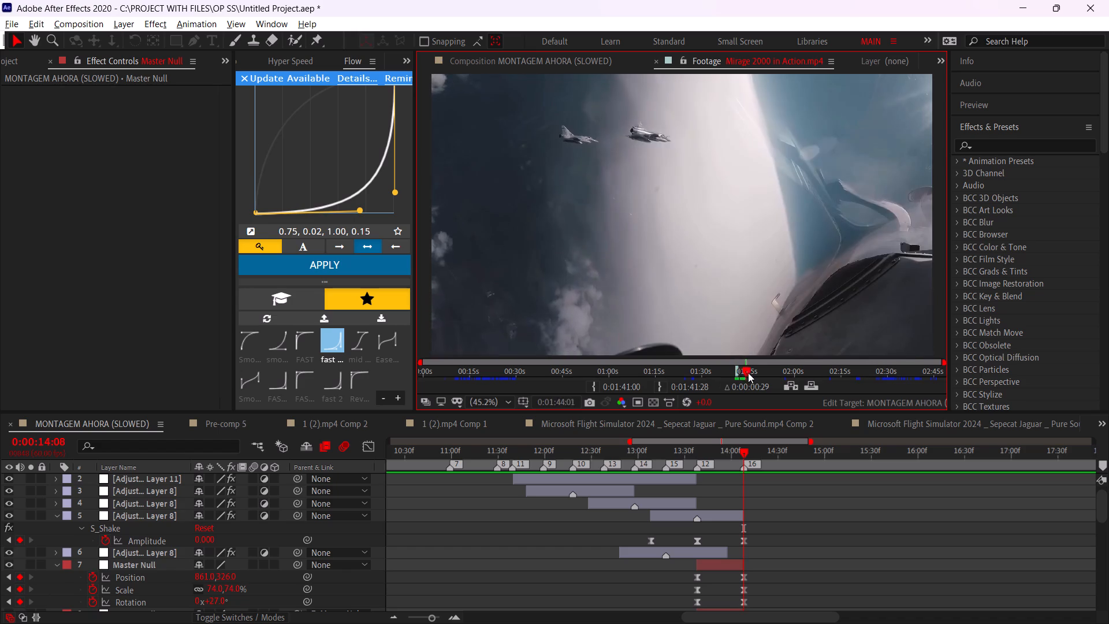
left_click_drag(748, 373, 798, 356)
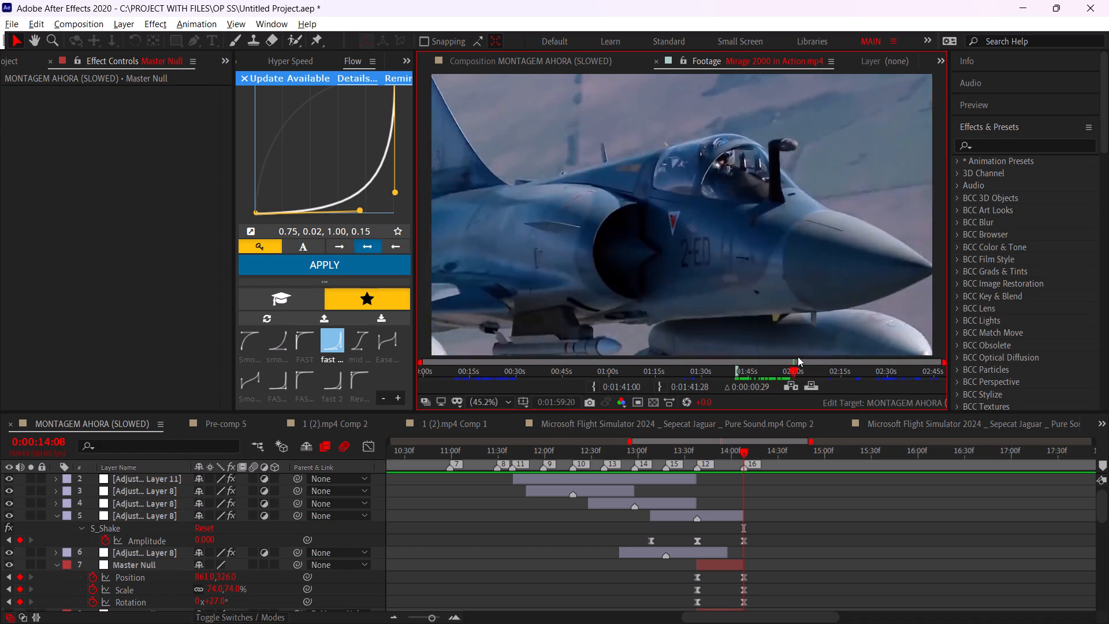
left_click_drag(798, 356, 812, 329)
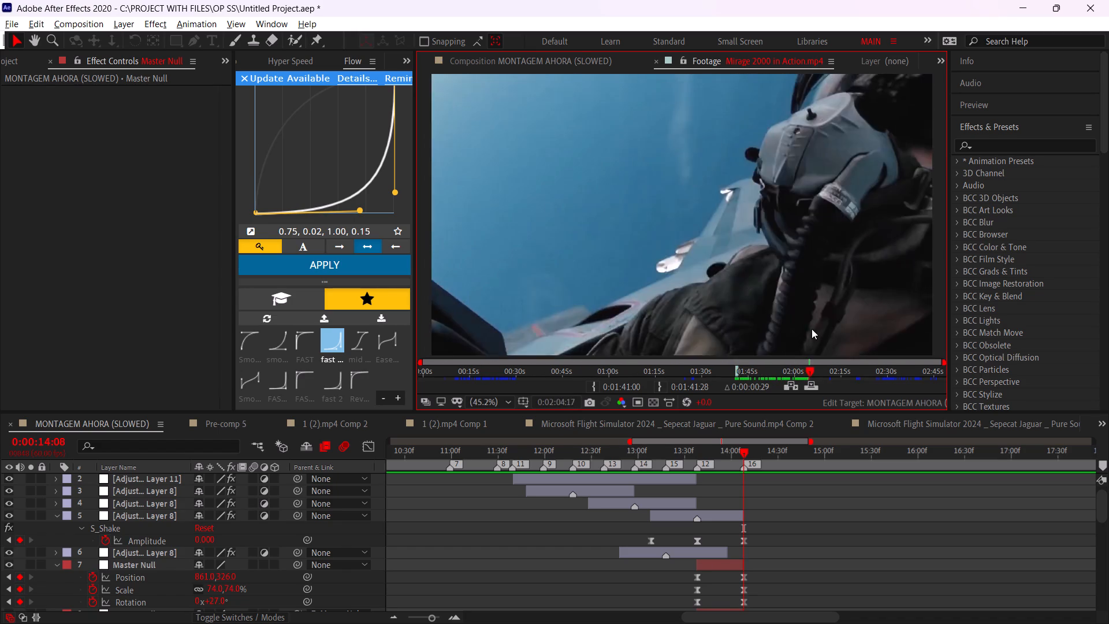
left_click_drag(812, 329, 843, 278)
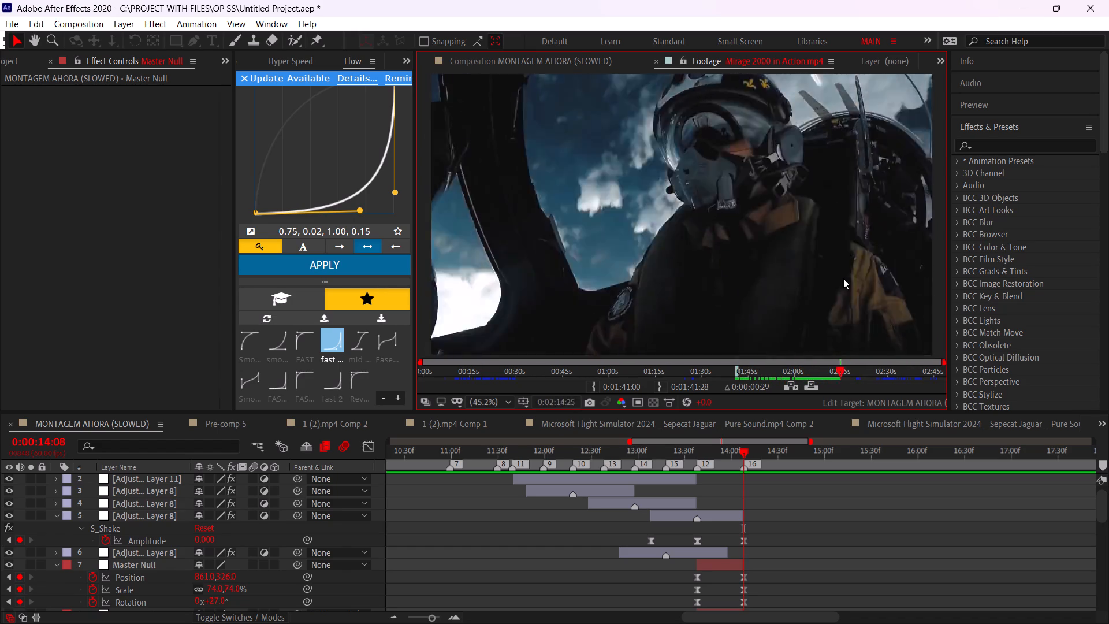
left_click_drag(843, 278, 847, 260)
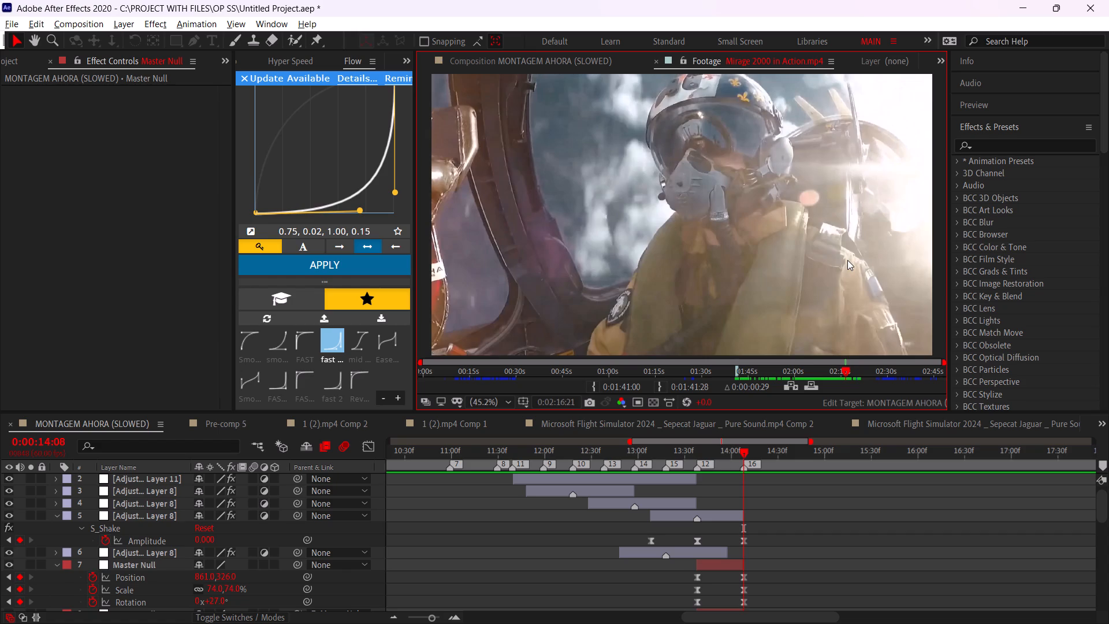
left_click_drag(847, 260, 838, 248)
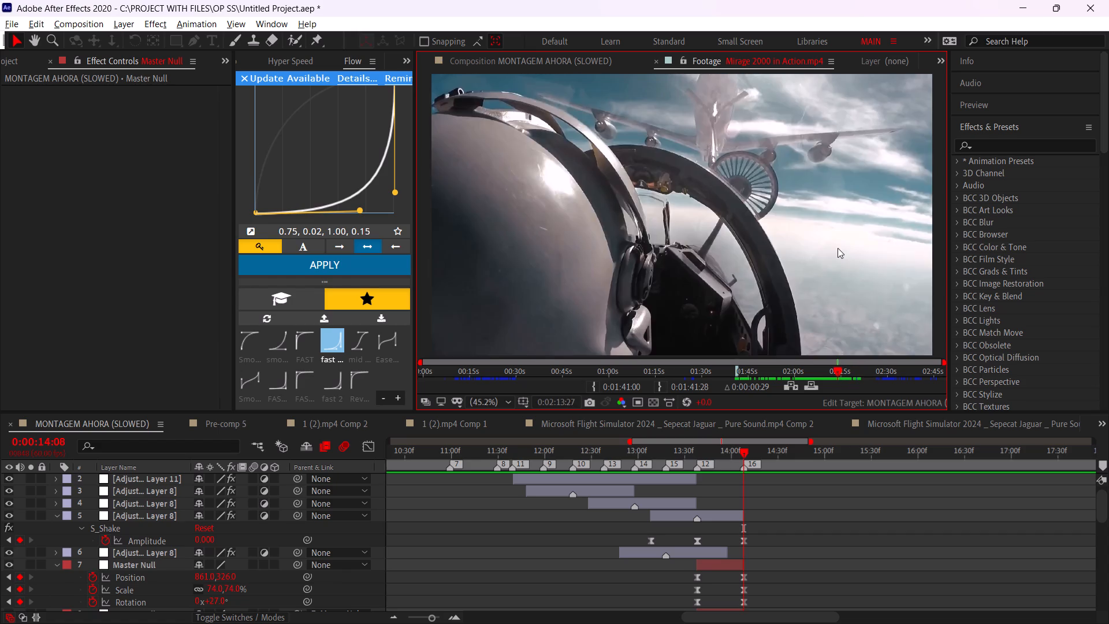
left_click_drag(838, 248, 835, 248)
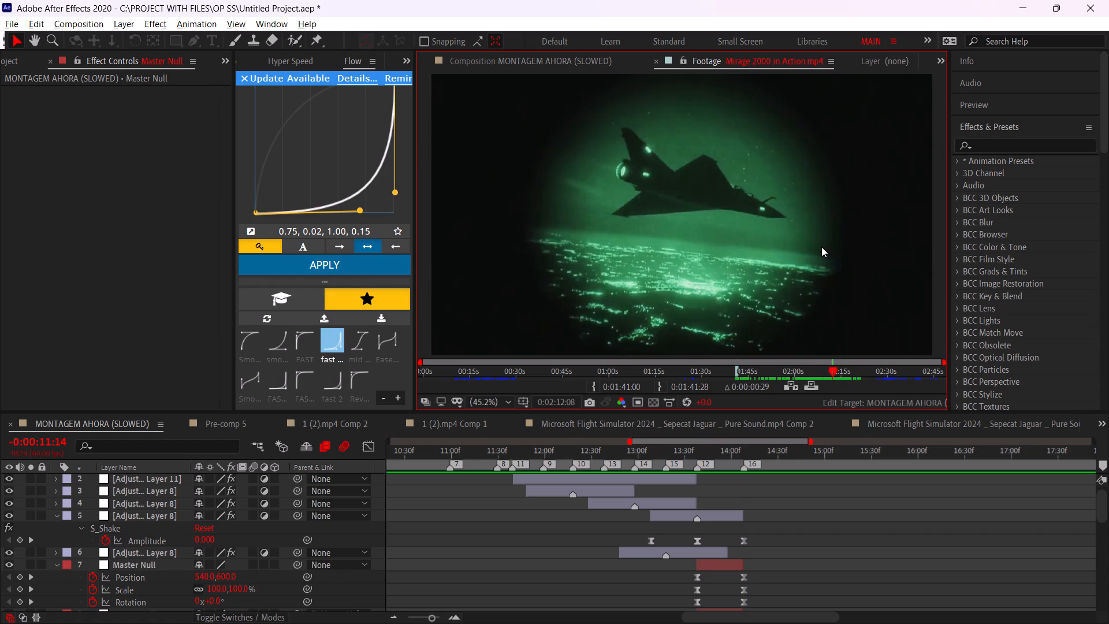
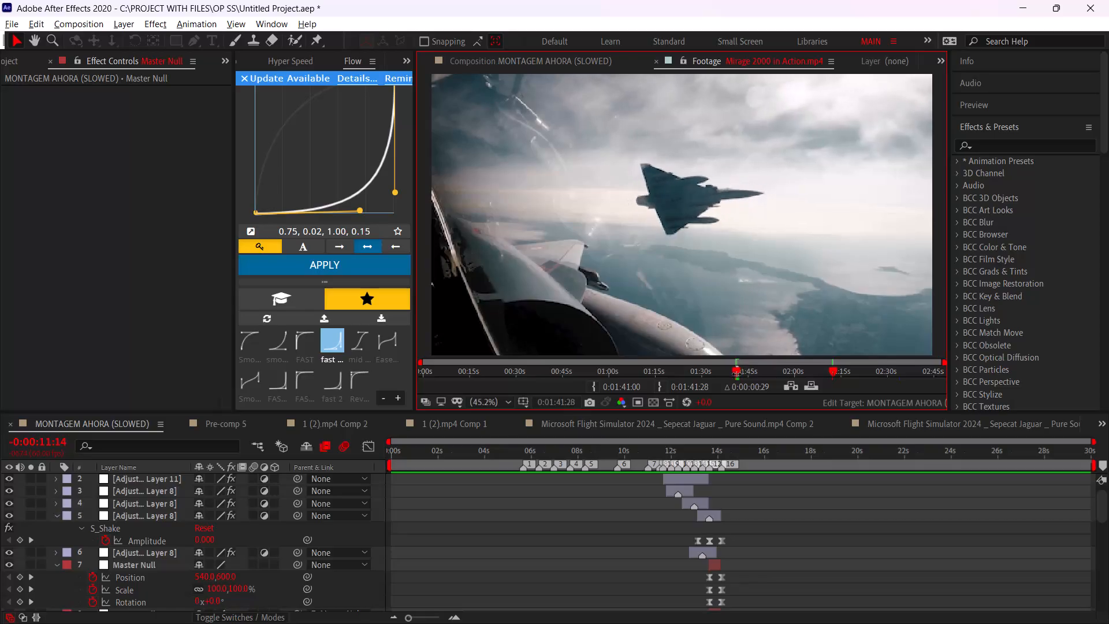
Scrub the Mirage 2000 in Action.mp4 footage from about 0:01:41 to 0:02:37 to look for another jet shot.
left_click(736, 374)
left_click_drag(770, 369, 777, 373)
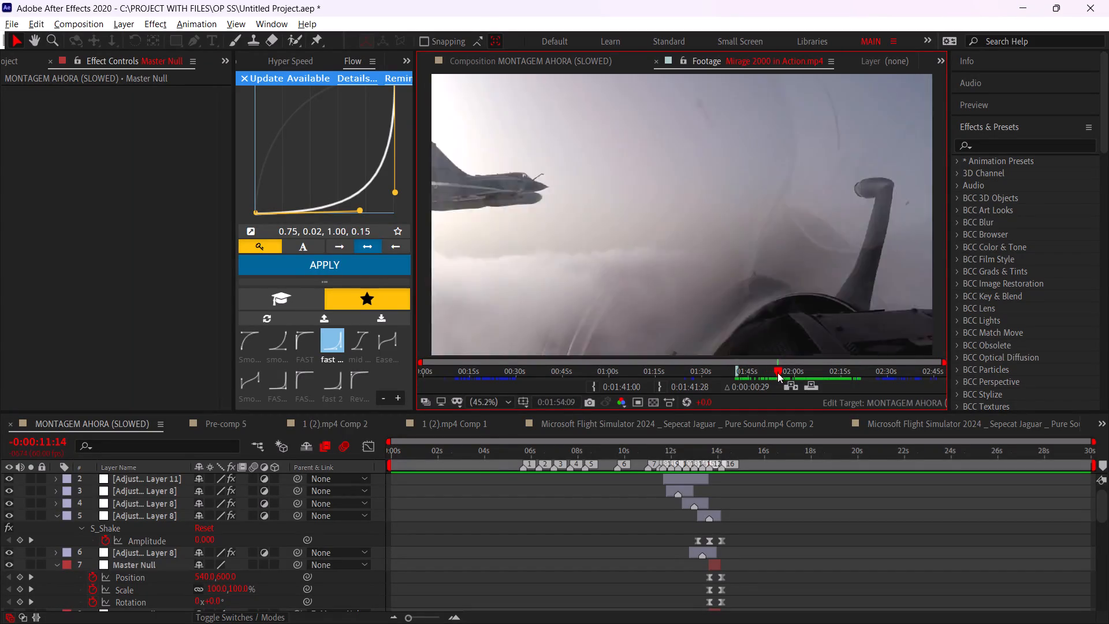
left_click_drag(777, 373, 803, 375)
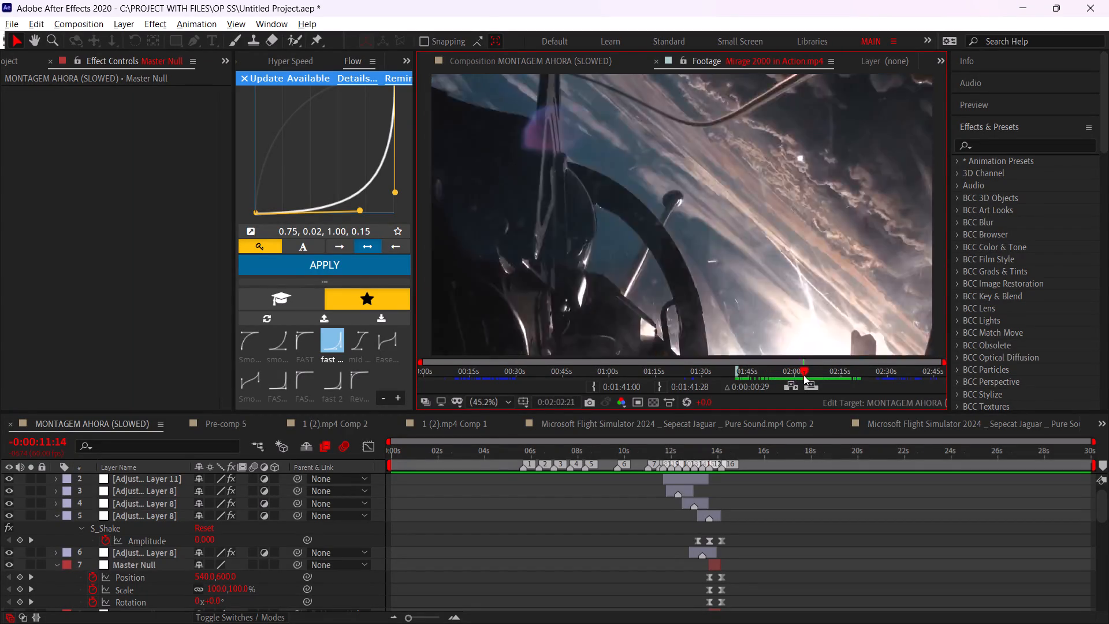
left_click_drag(803, 375, 818, 370)
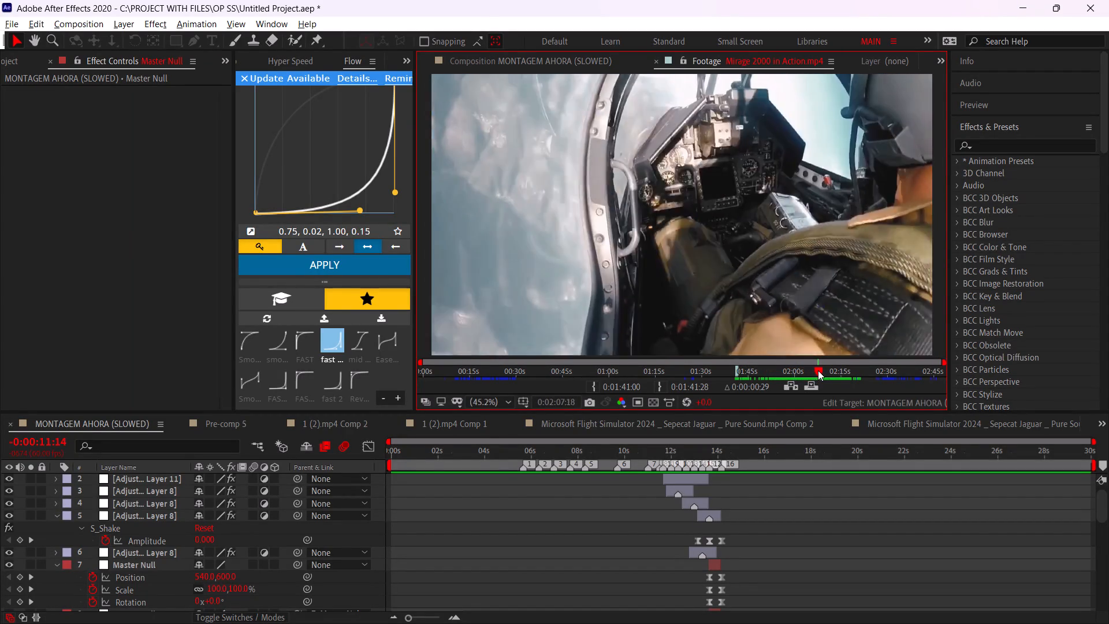
left_click_drag(818, 370, 836, 366)
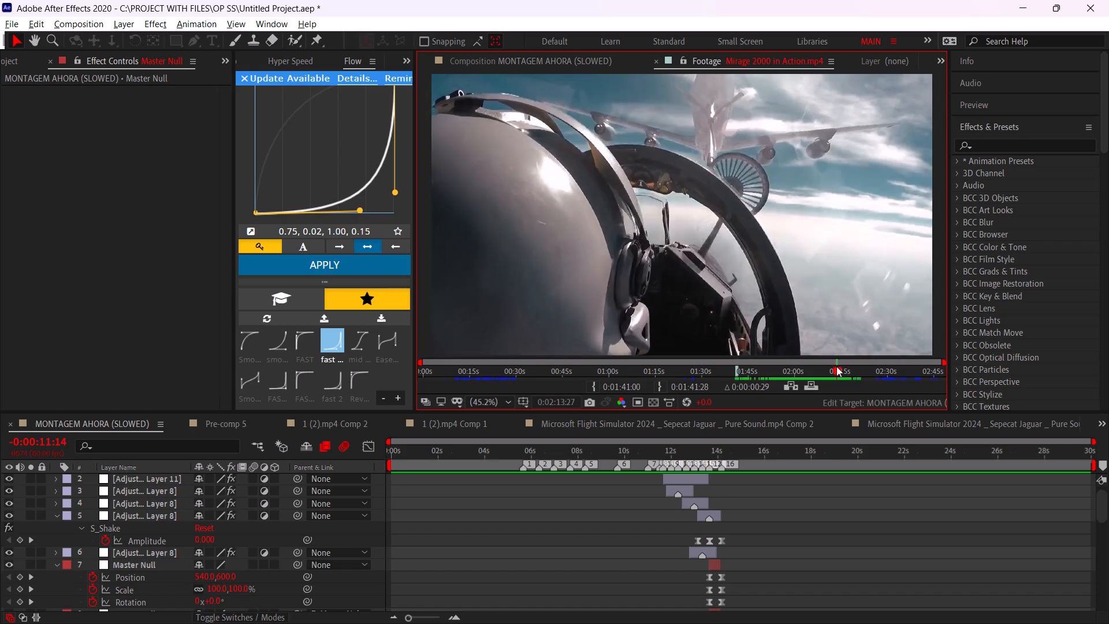
left_click_drag(836, 366, 839, 366)
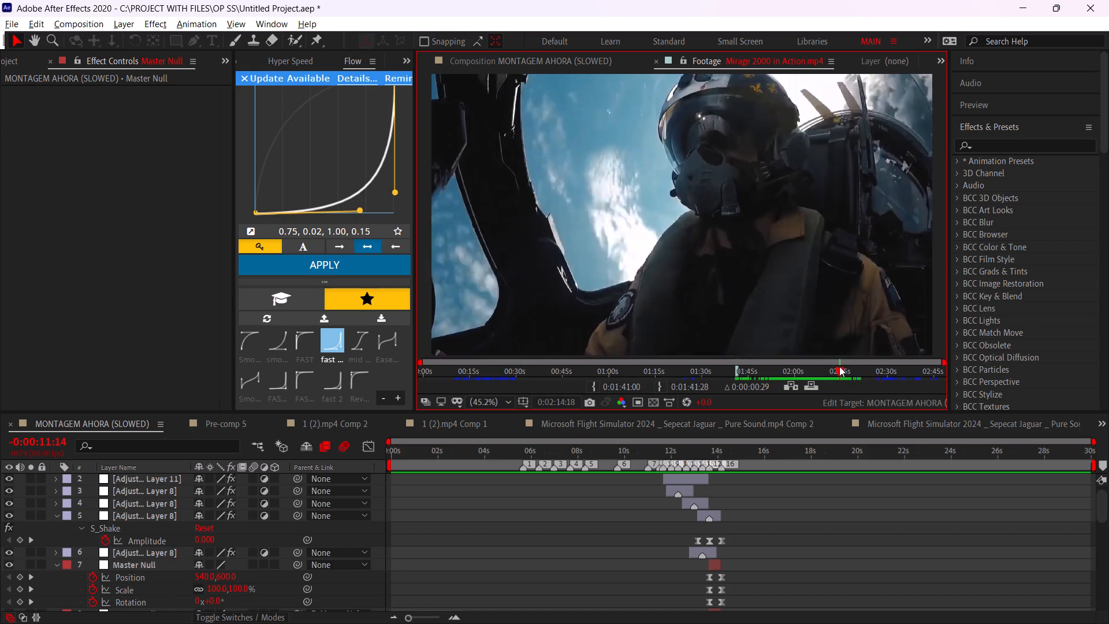
left_click_drag(839, 366, 881, 367)
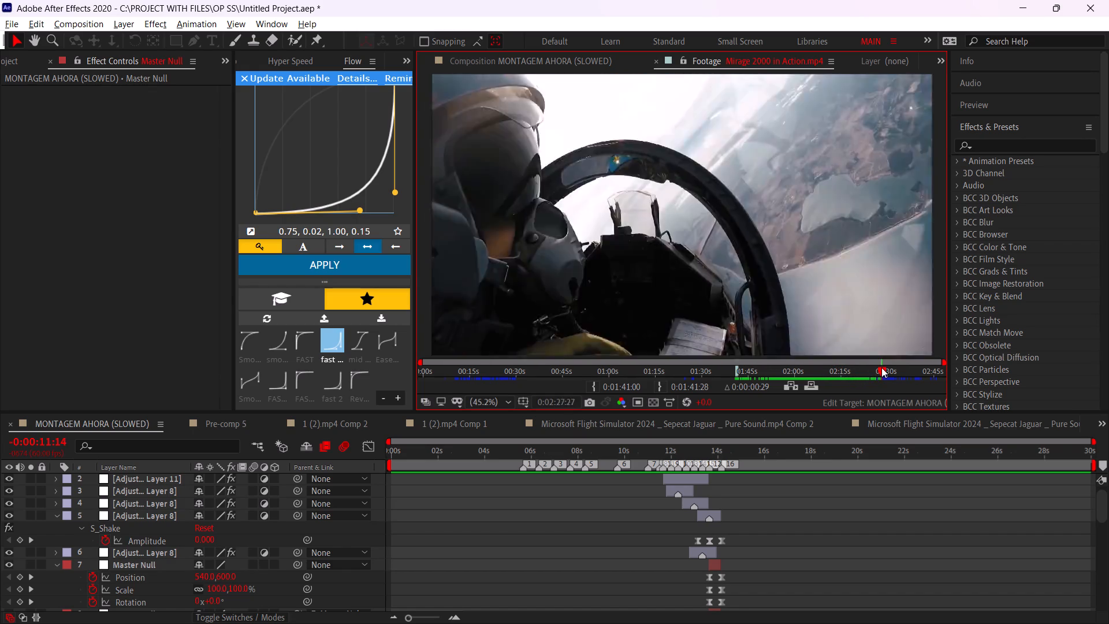
left_click_drag(881, 367, 871, 362)
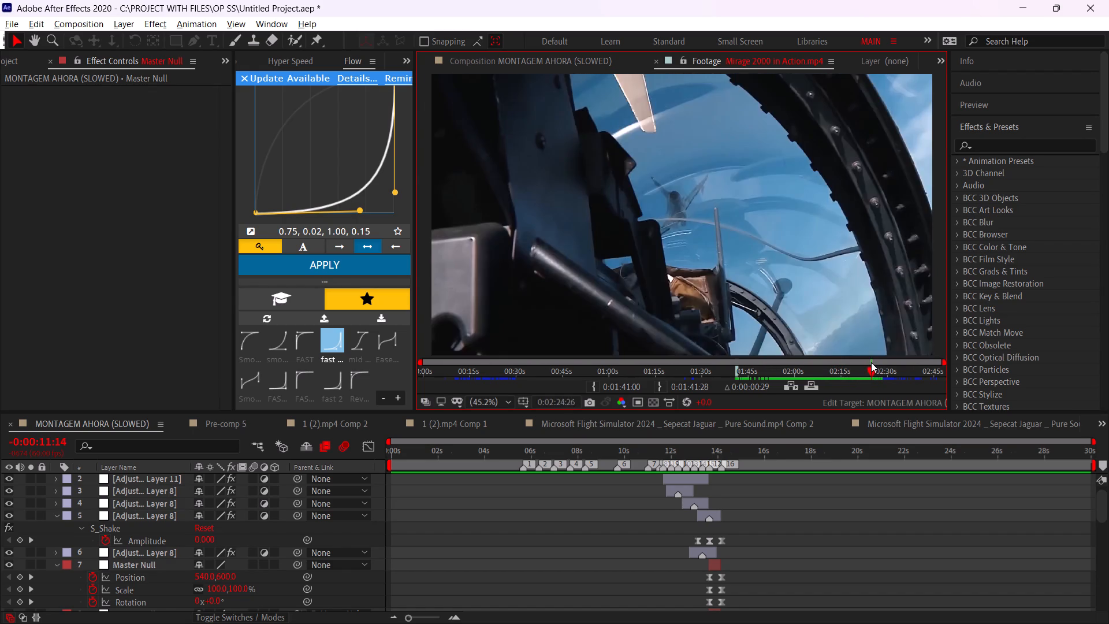
left_click_drag(871, 362, 878, 363)
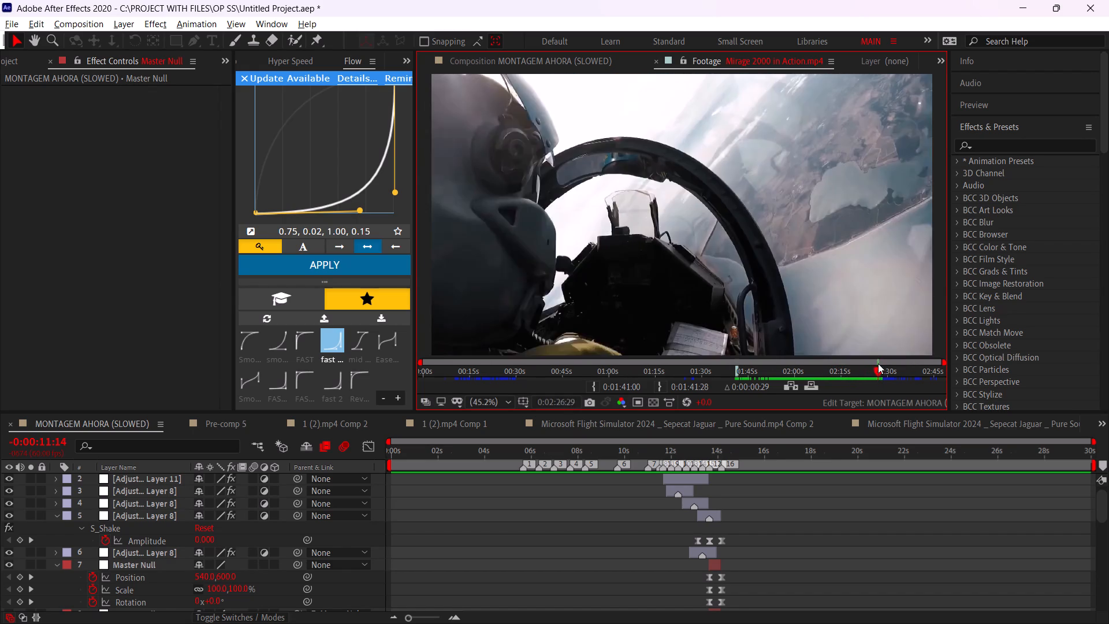
left_click_drag(878, 363, 909, 362)
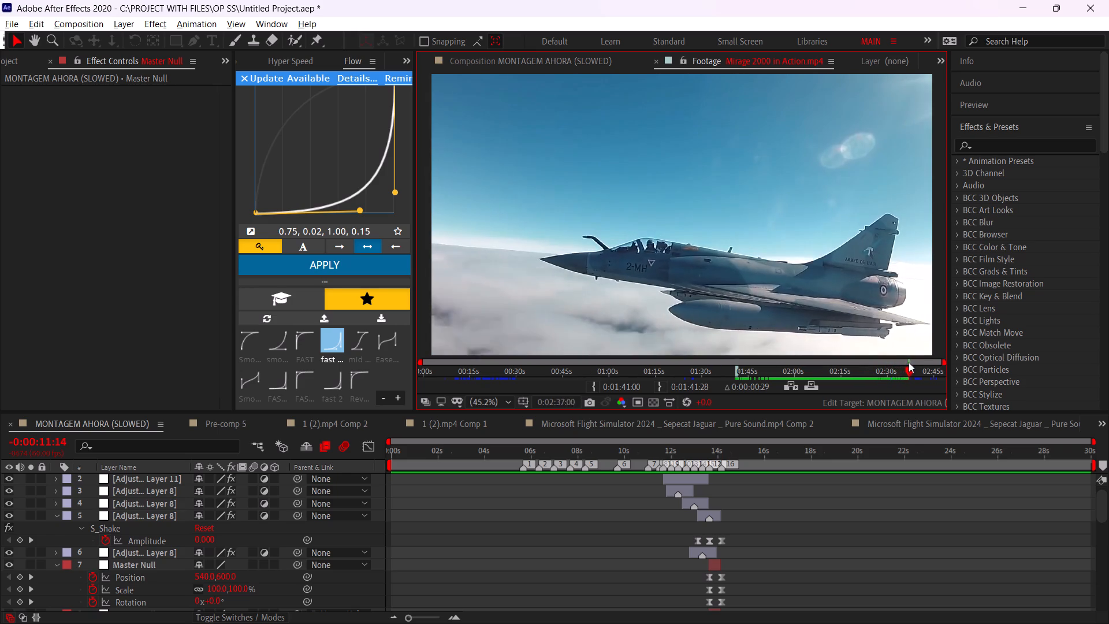
left_click_drag(909, 362, 889, 355)
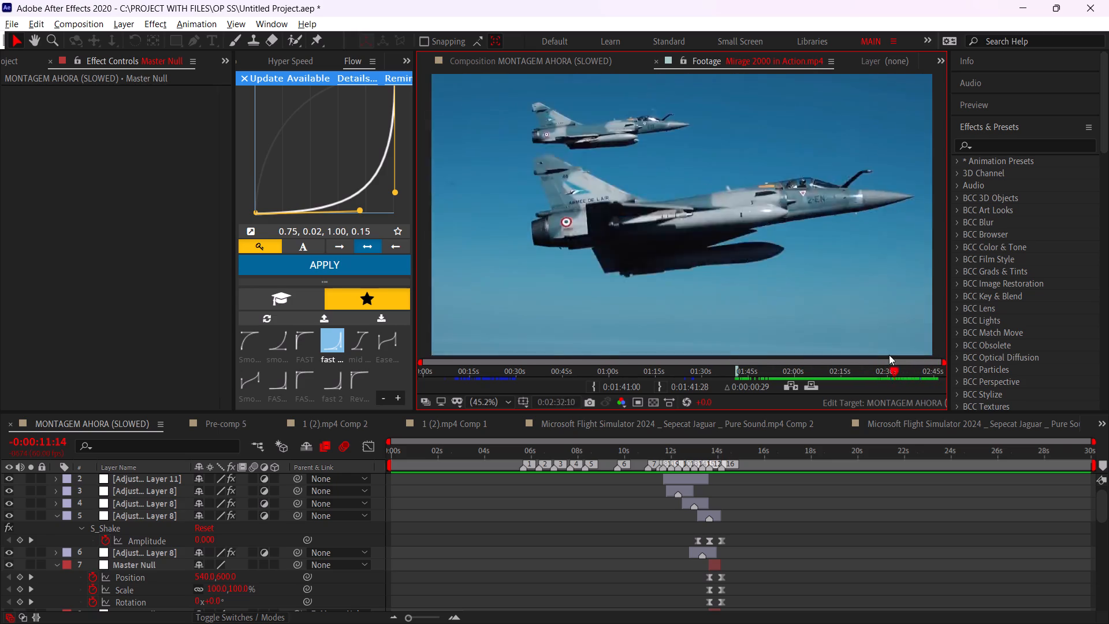
left_click_drag(889, 355, 890, 355)
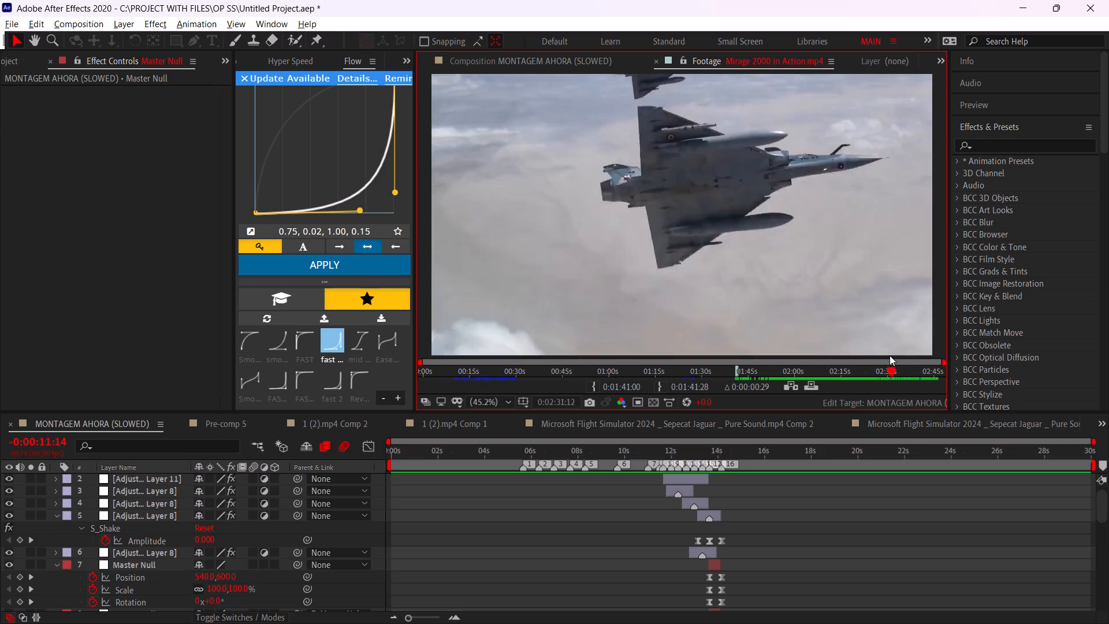
left_click_drag(890, 355, 891, 355)
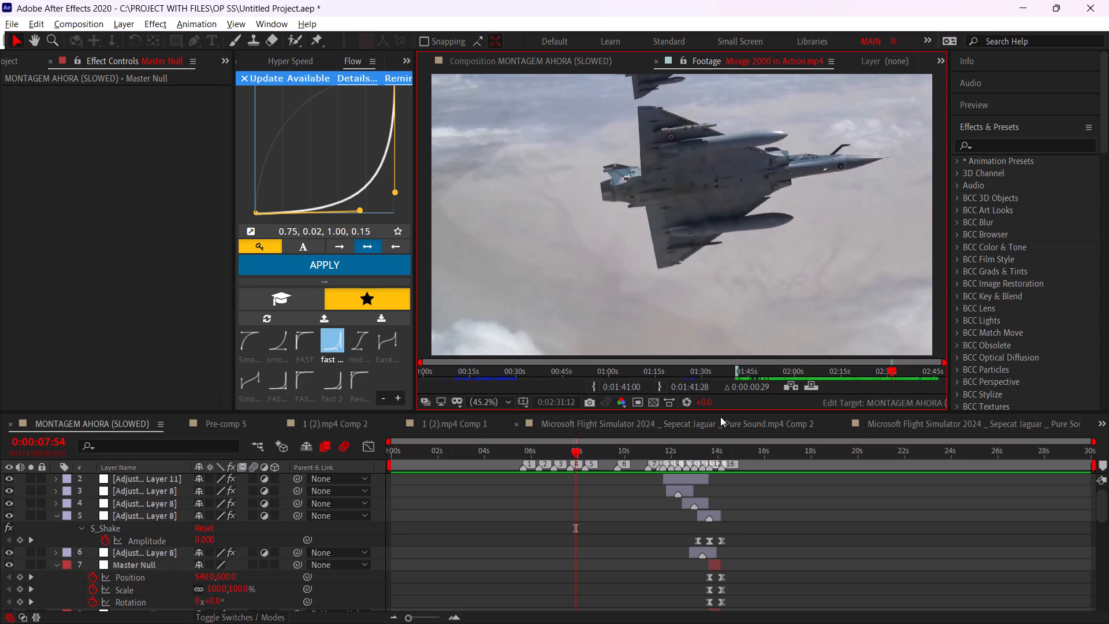
Set the footage's In point to 0:02:30:24, on the banking shot of the two Mirage jets seen from below.
left_click(891, 369)
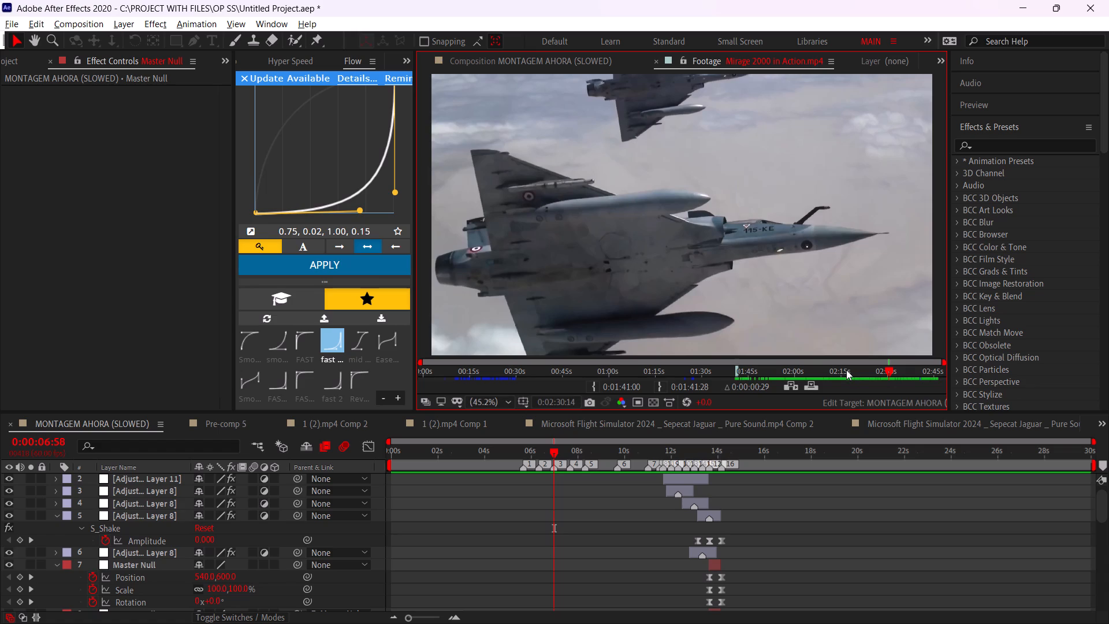
key("ctrl+shift+Right")
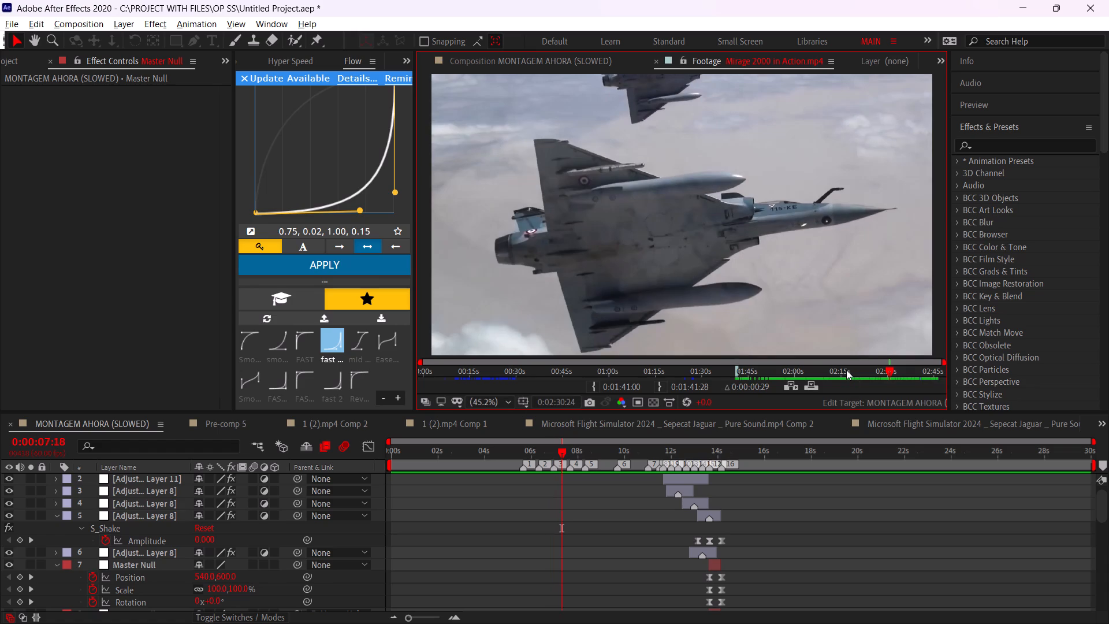
left_click(656, 385)
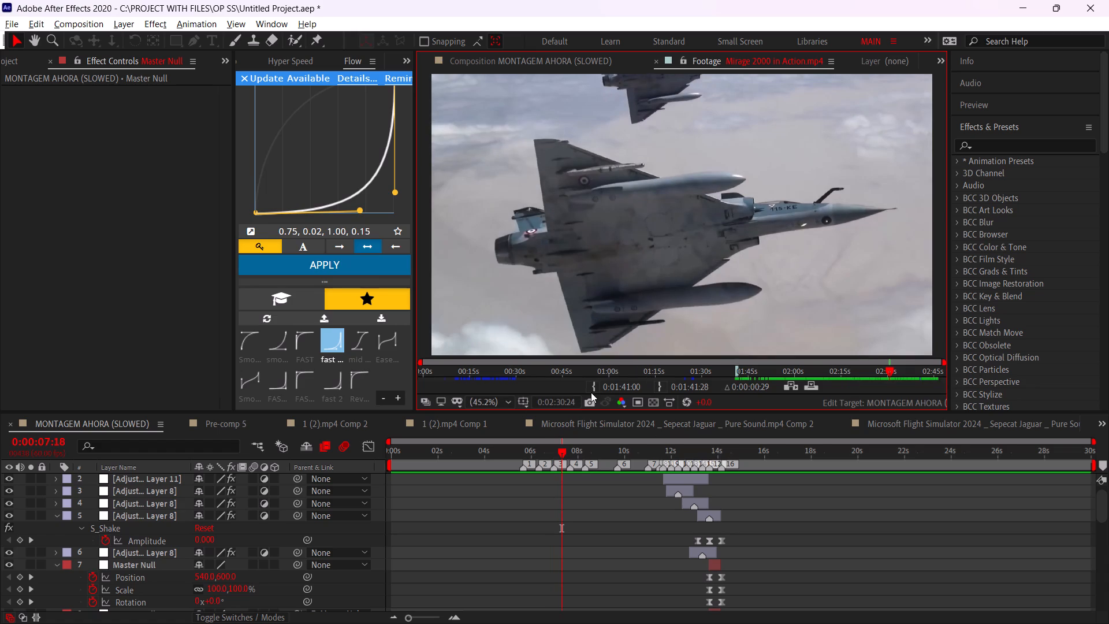
left_click(592, 388)
Set the footage's Out point to 0:02:31:13, the last frame before the cut to the blue-sky jet shot.
key("ctrl+shift+Right")
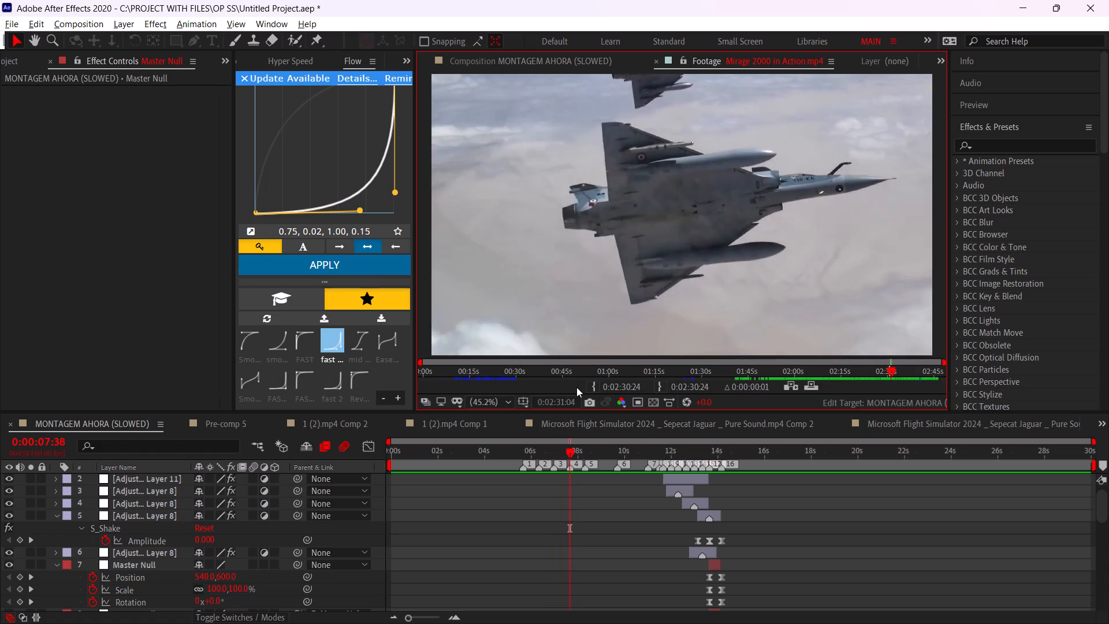
key("ctrl+shift+Right")
key("ctrl+shift+Left")
key("ctrl+Right")
key("ctrl+Right")
key("ctrl+Right")
key("ctrl+Right")
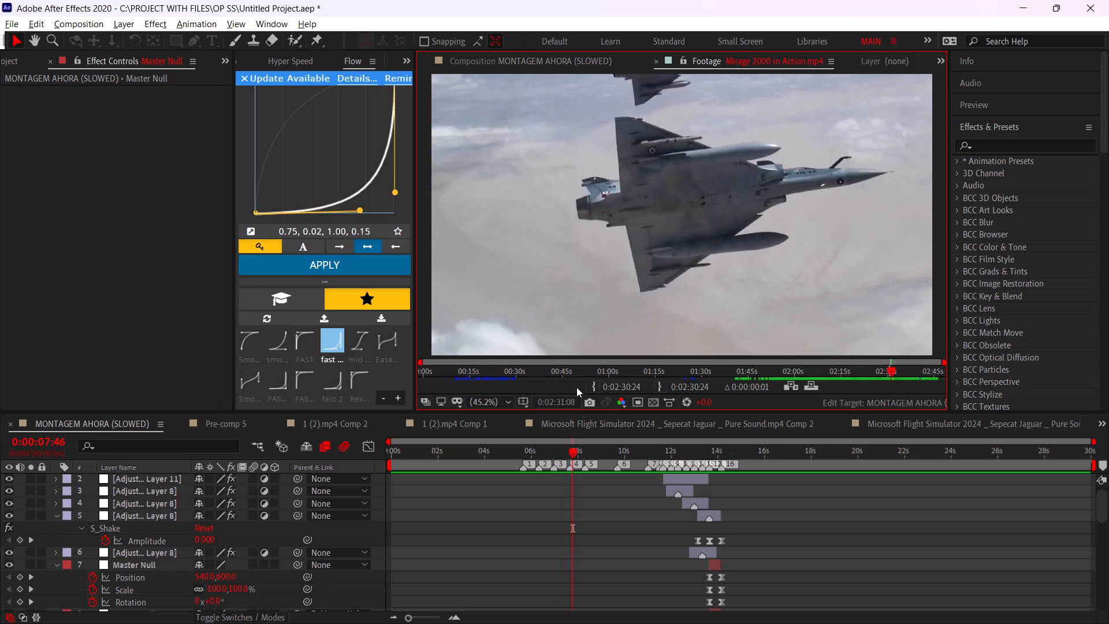
key("ctrl+Right")
key("ctrl+Right")
key("ctrl+Right")
key("ctrl+Right")
key("ctrl+Right")
key("ctrl+Right")
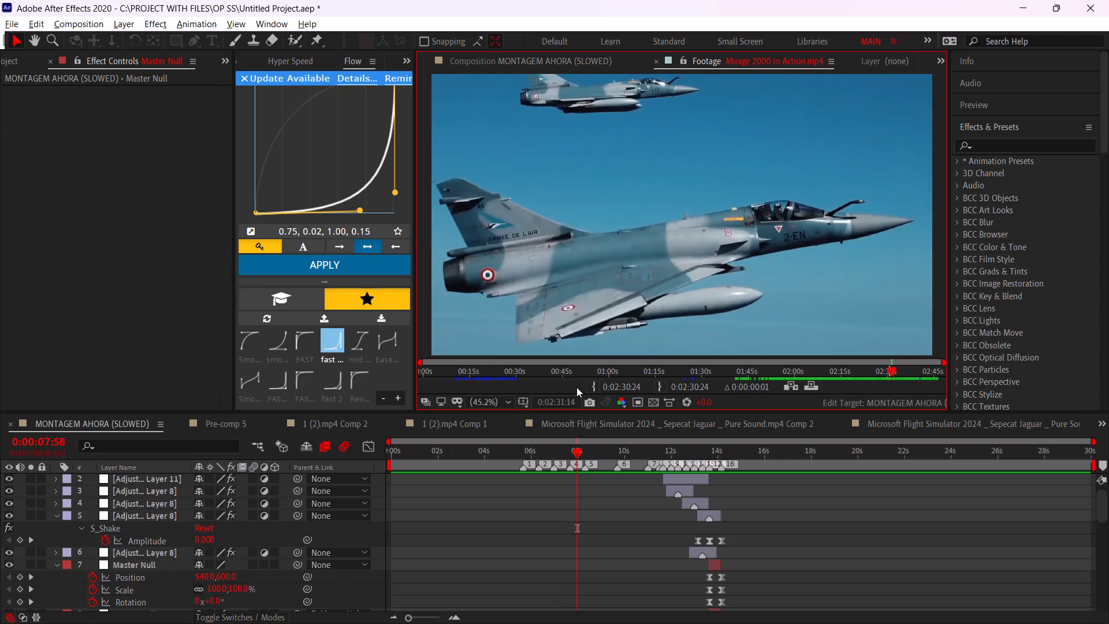
key("ctrl+Left")
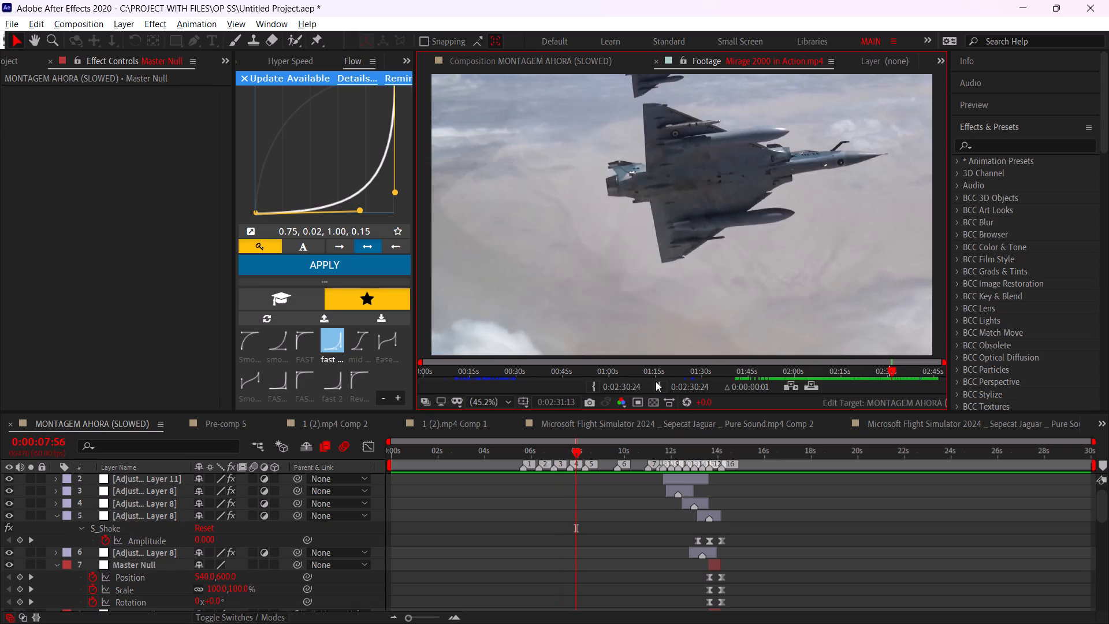
left_click(658, 385)
Overlay the trimmed Mirage 2000 shot as a new top layer starting at marker 16, 0:00:14:08.
scroll(709, 455, "up", 4, "alt")
left_click_drag(780, 460, 876, 459)
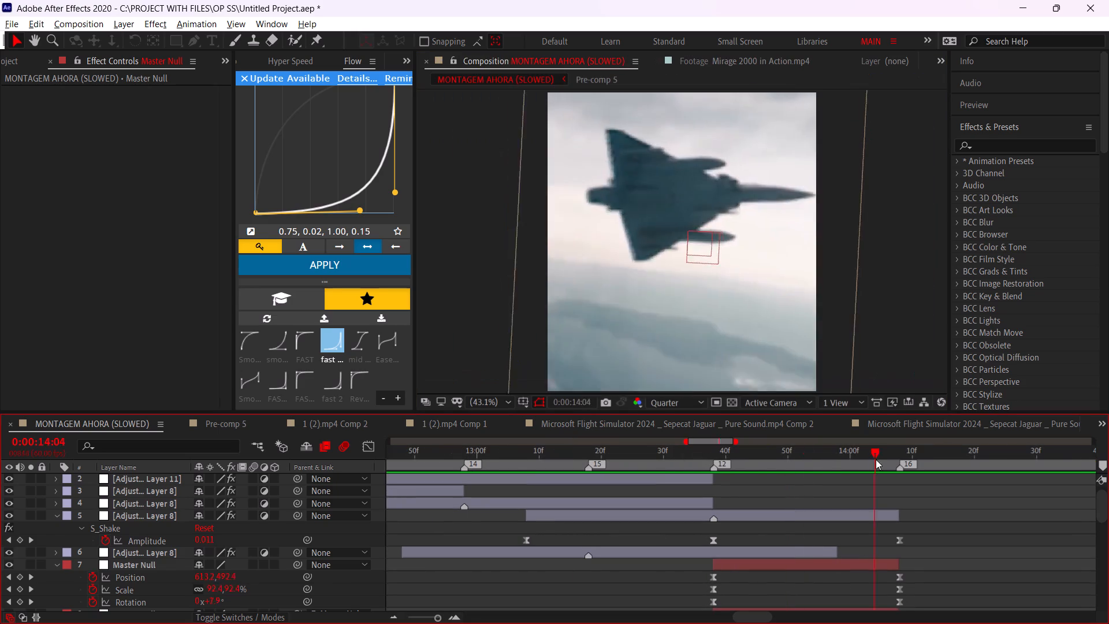
left_click_drag(876, 459, 898, 462)
left_click(754, 66)
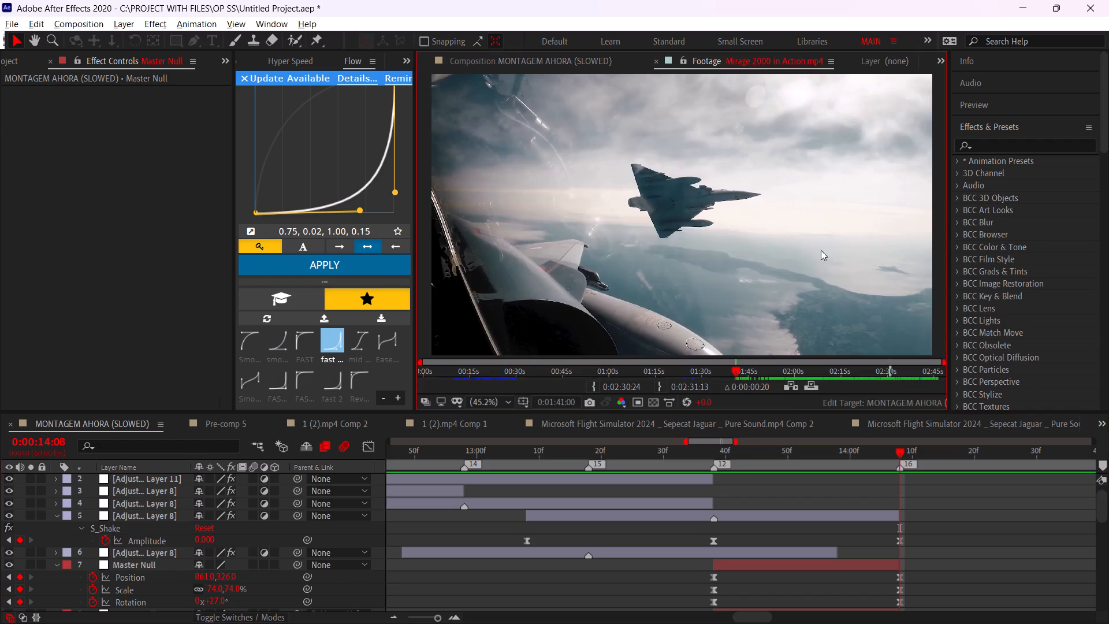
left_click(810, 387)
scroll(970, 520, "up", 1, "alt")
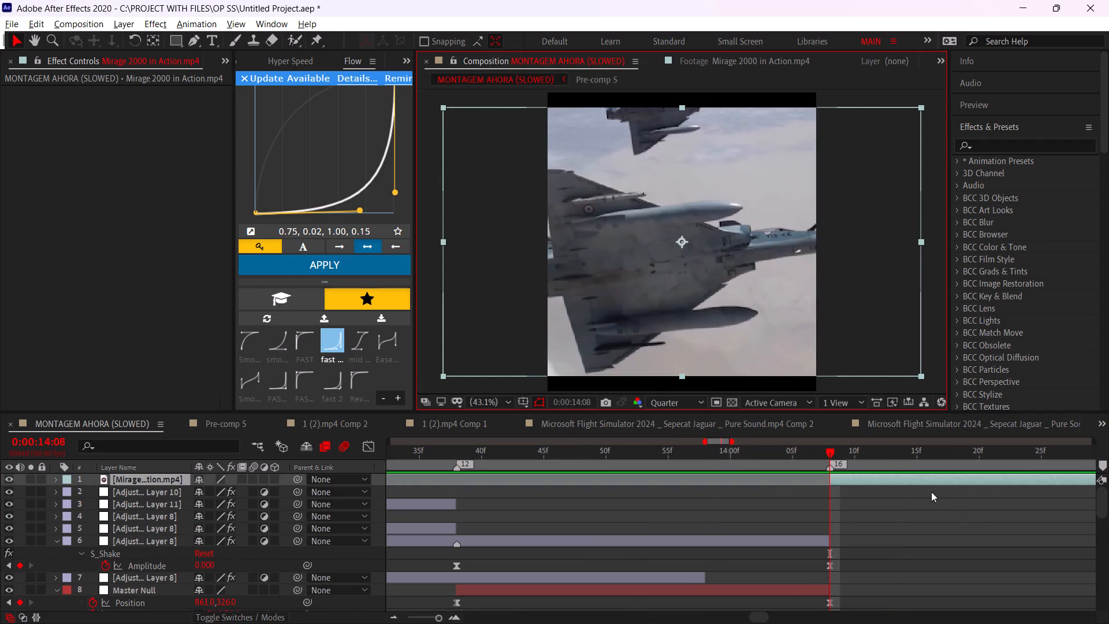
Scale the new Mirage 2000 layer to 113% and shift it slightly right to frame the main jet.
key("s")
left_click_drag(243, 487, 244, 487)
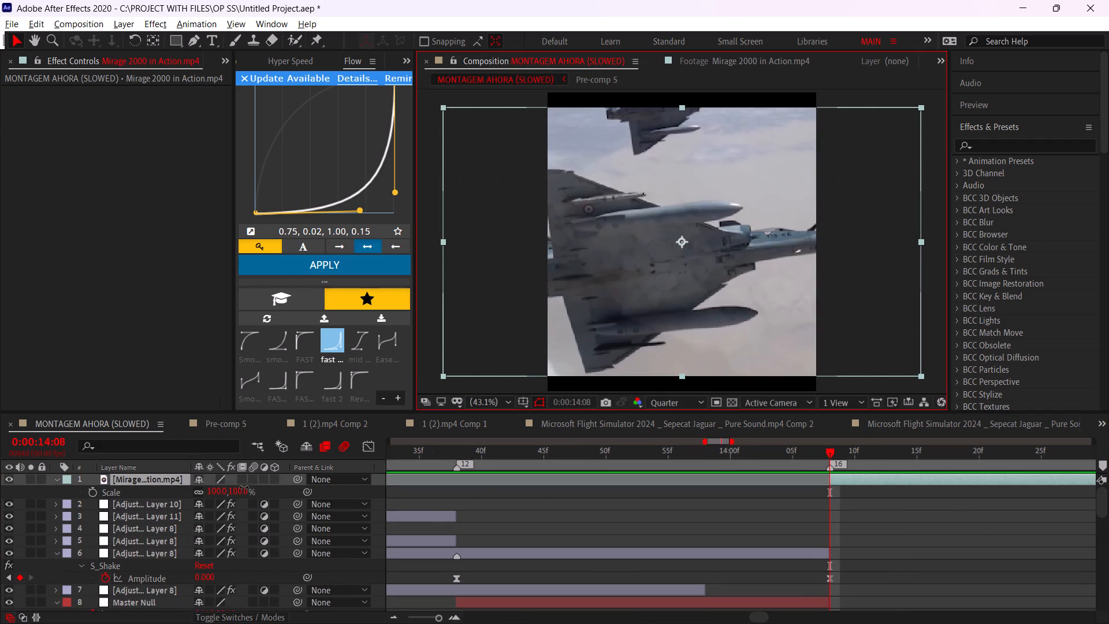
left_click_drag(244, 487, 254, 489)
left_click_drag(700, 277, 723, 279)
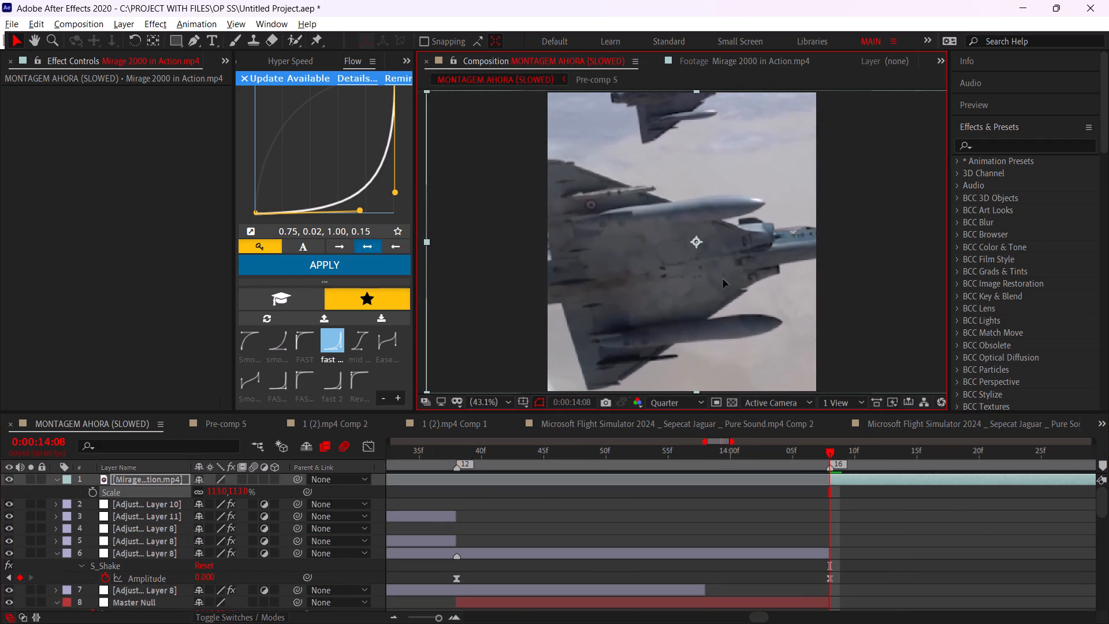
left_click_drag(723, 279, 773, 282)
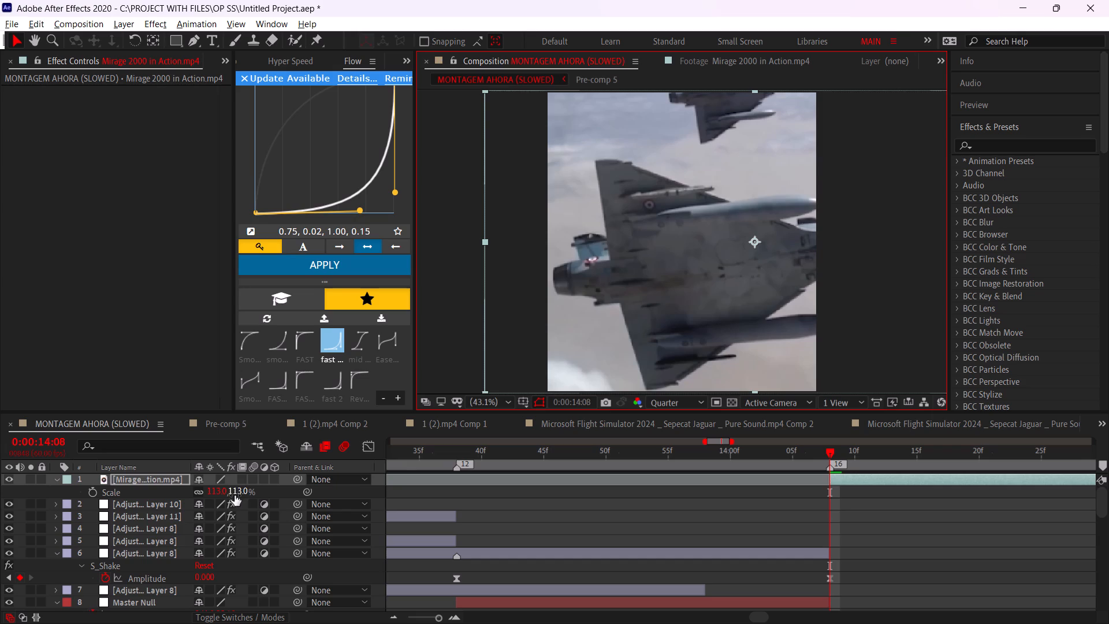
left_click_drag(235, 495, 228, 493)
left_click_drag(653, 317, 612, 314)
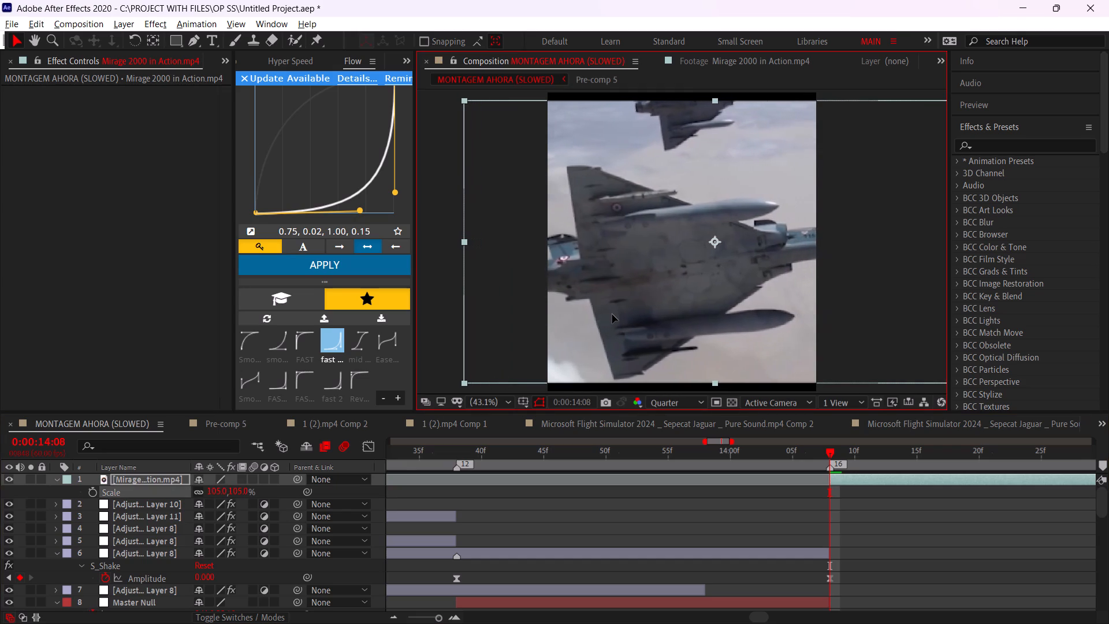
left_click_drag(612, 314, 608, 314)
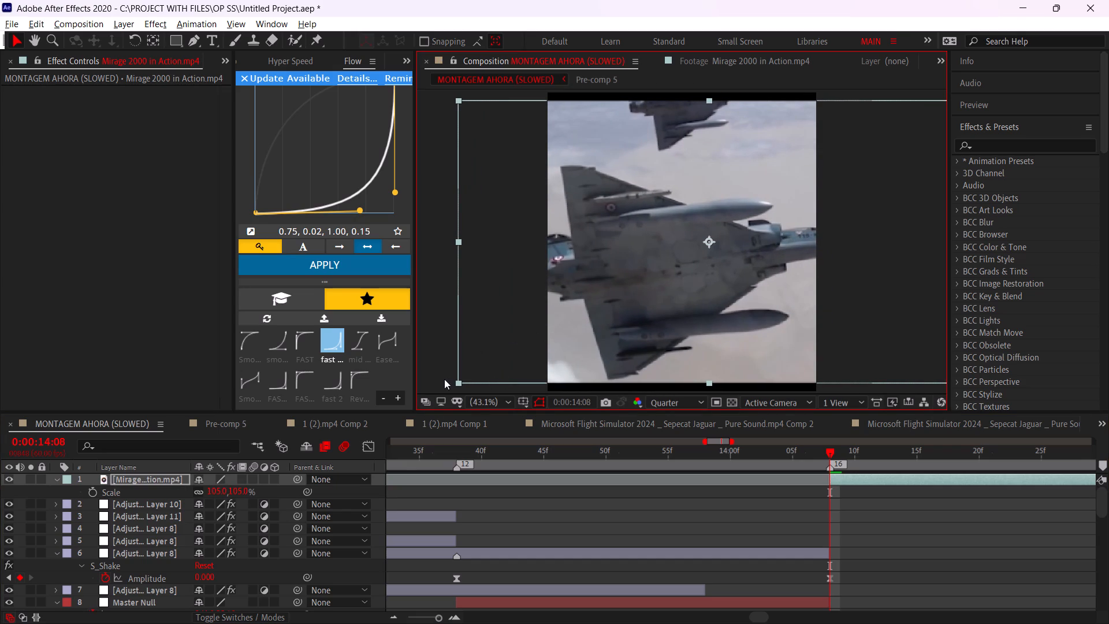
left_click(245, 490)
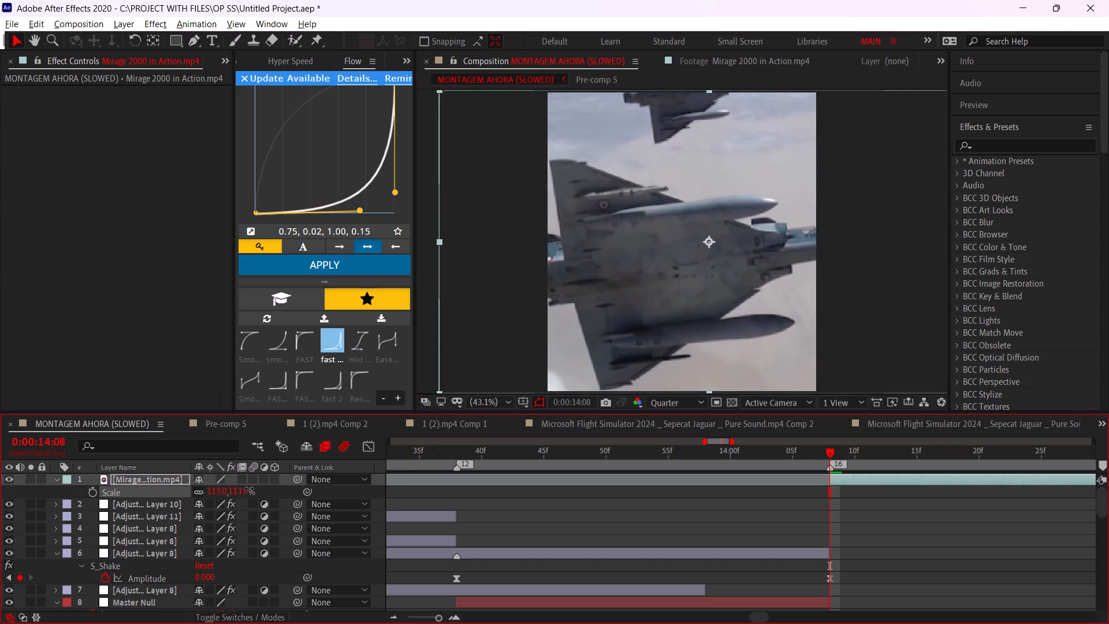
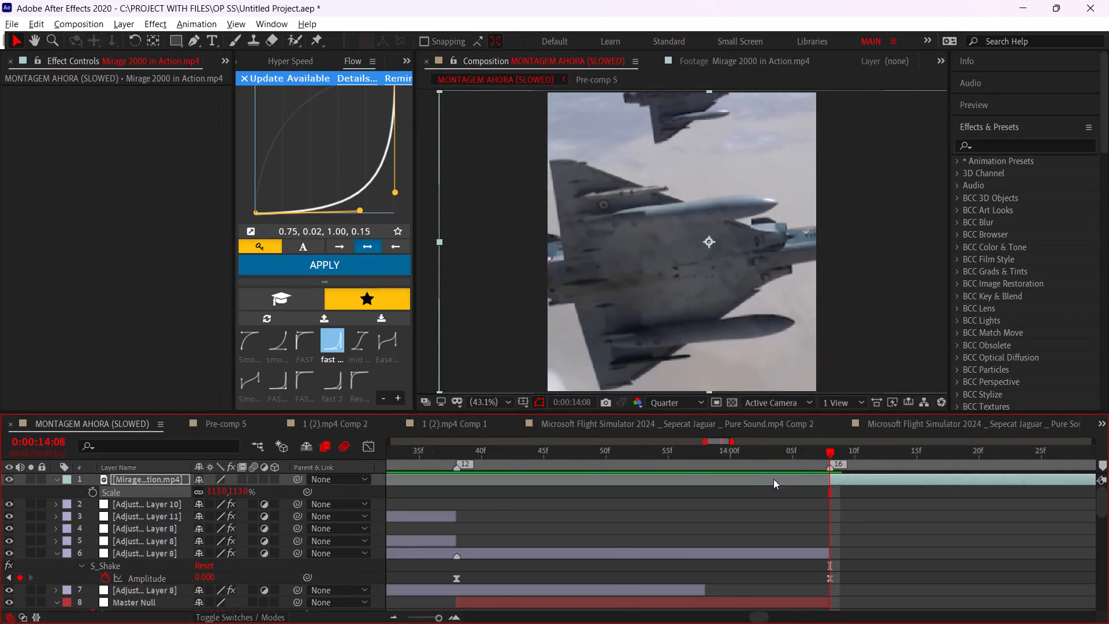
Reframe the Mirage 2000 layer slightly further left at 0:00:14:25, and return the playhead to its first frame at marker 16, 0:00:14:08.
scroll(763, 481, "down", 2, "alt")
left_click_drag(807, 459, 832, 456)
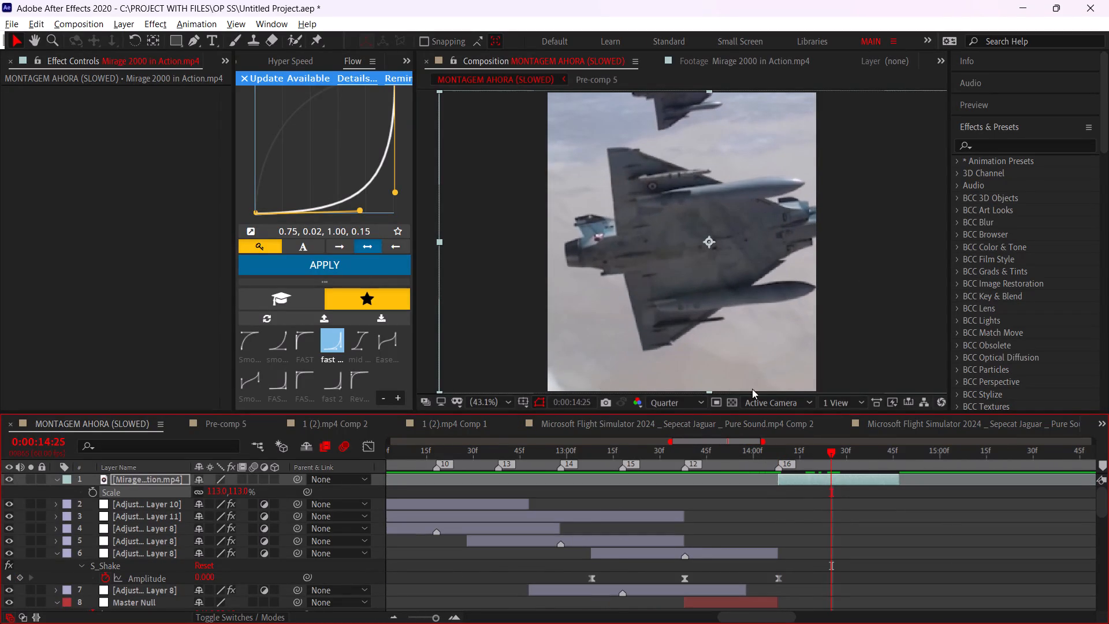
left_click_drag(727, 344, 706, 342)
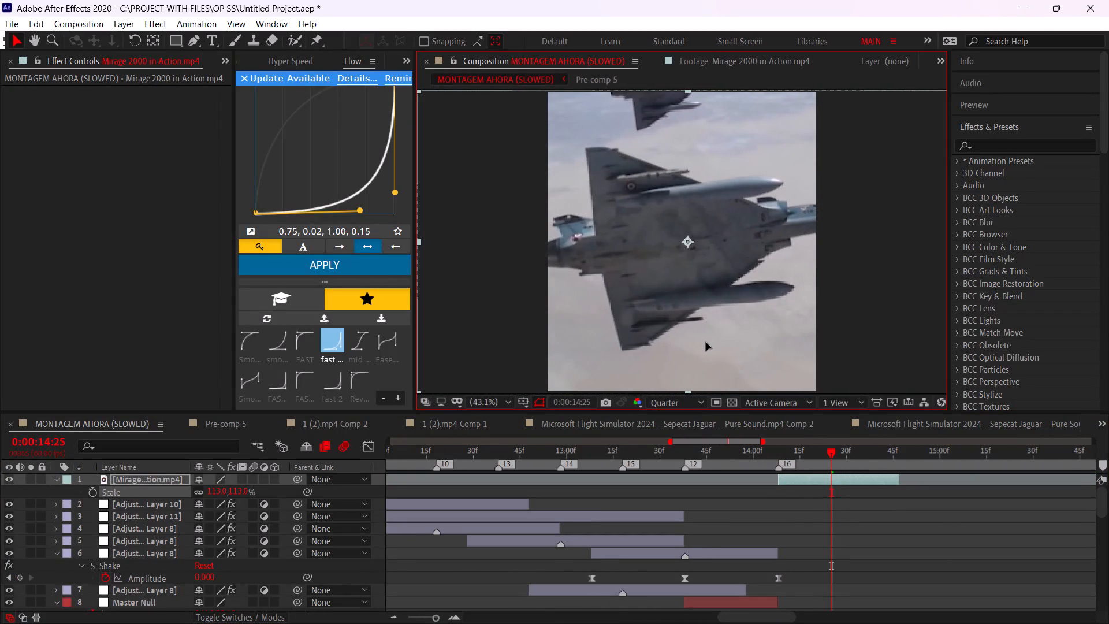
left_click_drag(706, 342, 706, 343)
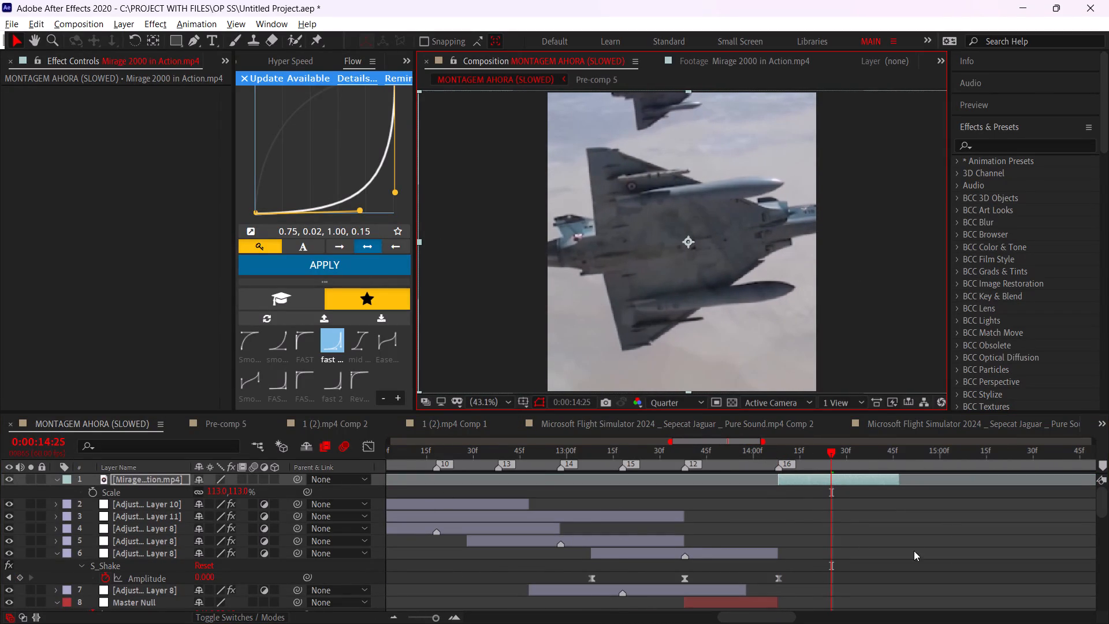
left_click_drag(799, 462, 774, 458)
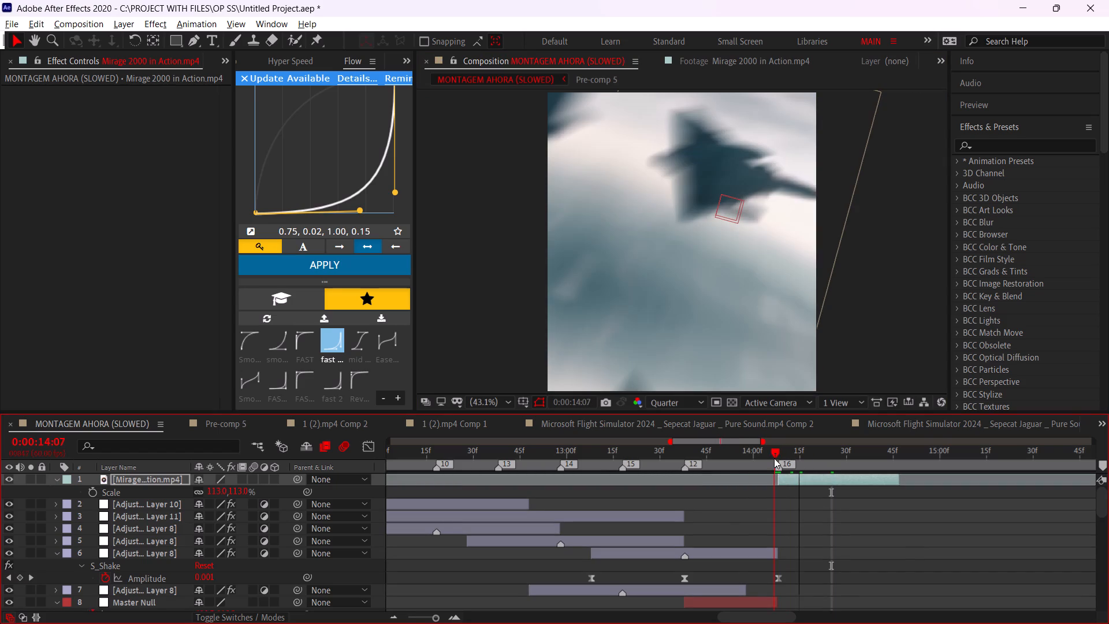
left_click_drag(774, 458, 779, 458)
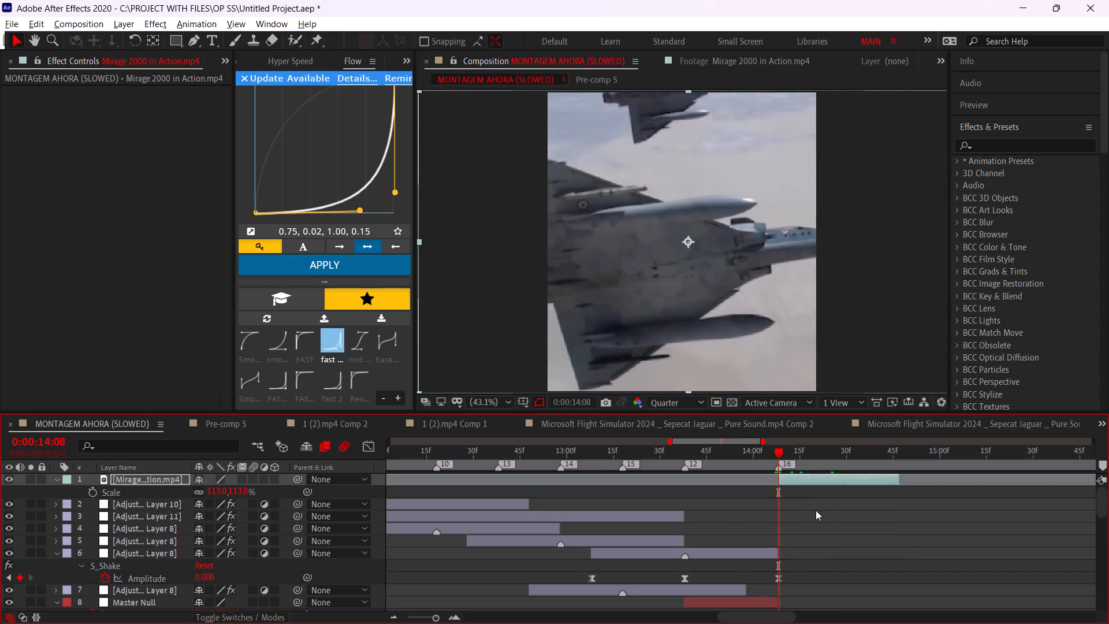
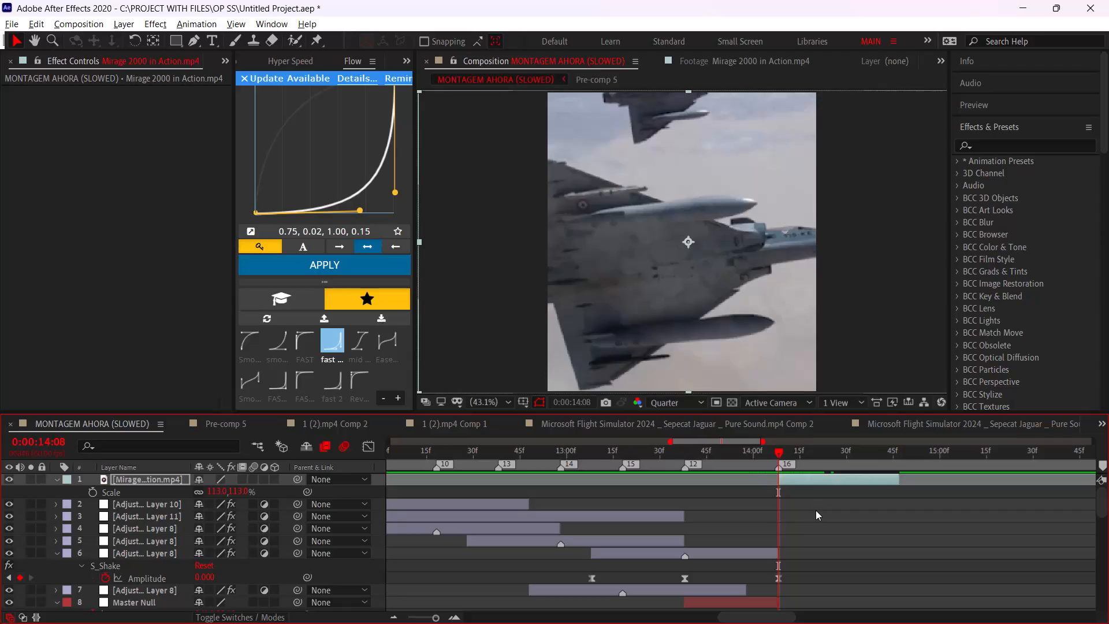
Move the playhead to 0:00:14:22 to check the Mirage 2000 shot's framing partway through the clip.
left_click(821, 468)
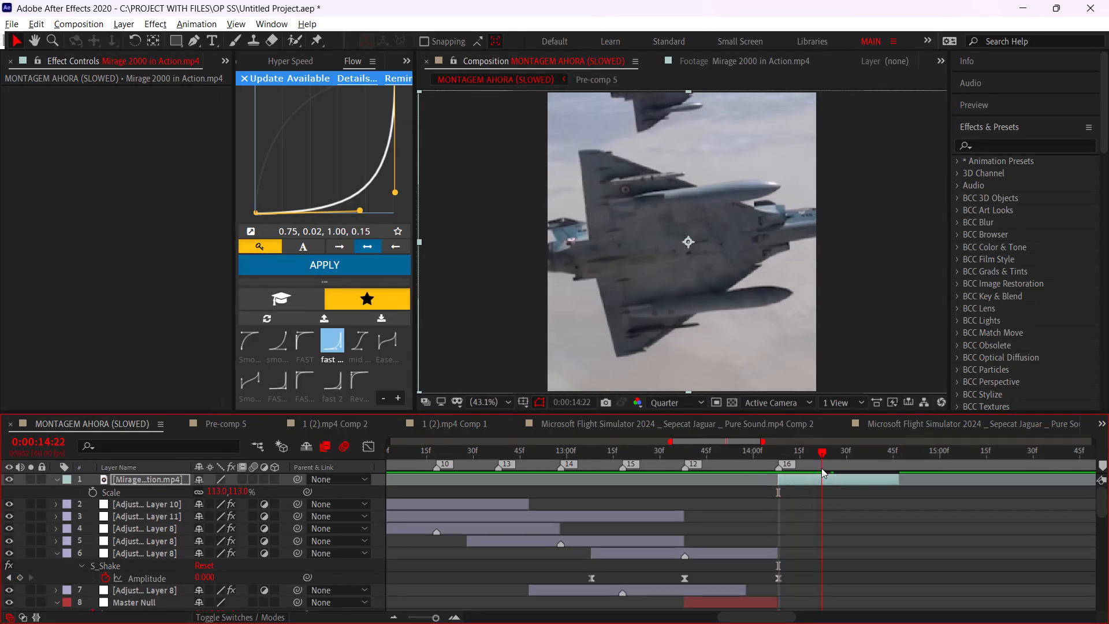
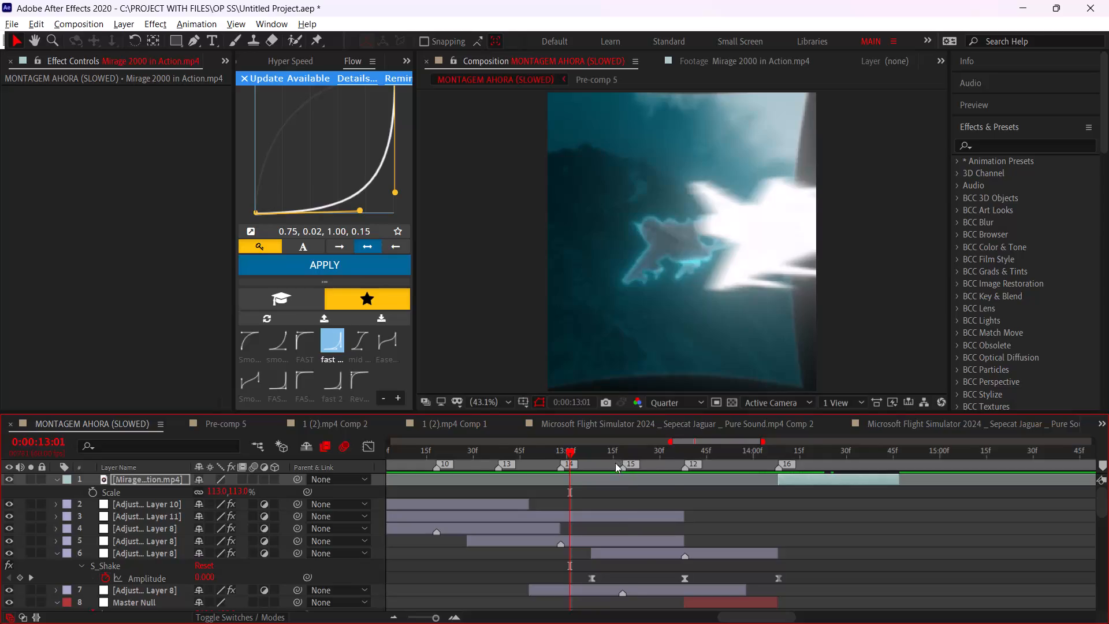
Preview the edit from 0:00:00:00 with the new Mirage 2000 shot in place.
scroll(600, 466, "down", 4, "alt")
left_click_drag(496, 456, 321, 476)
key("space")
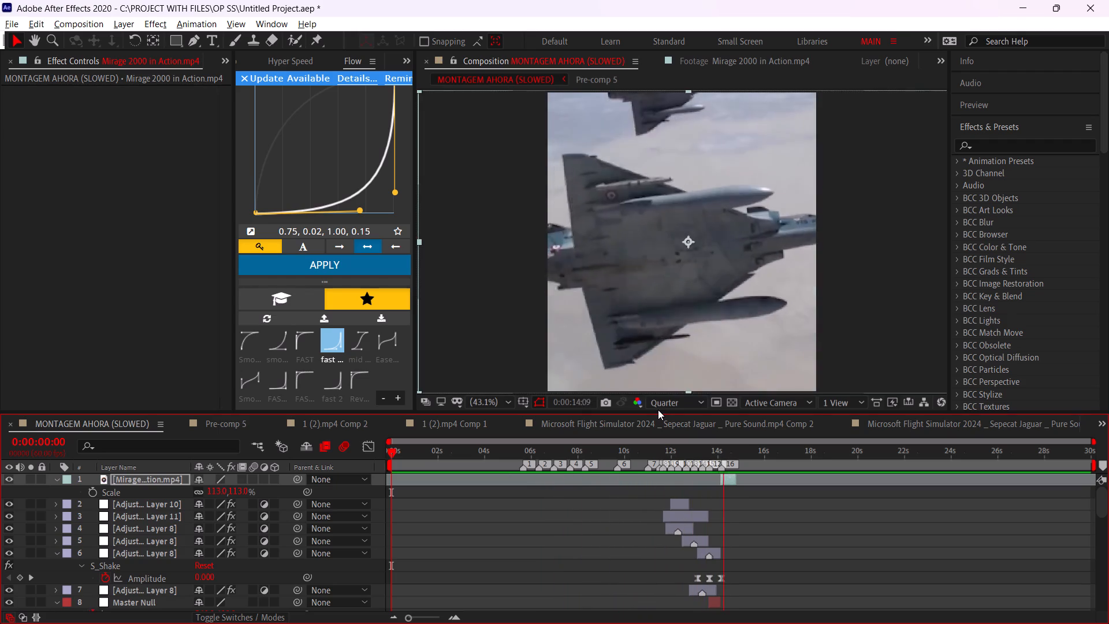
Open the Mirage 2000 clip for Roto Brush work at 0:00:14:08, with the preview resolution set to Full.
scroll(720, 443, "up", 3, "alt")
left_click_drag(740, 462, 728, 462)
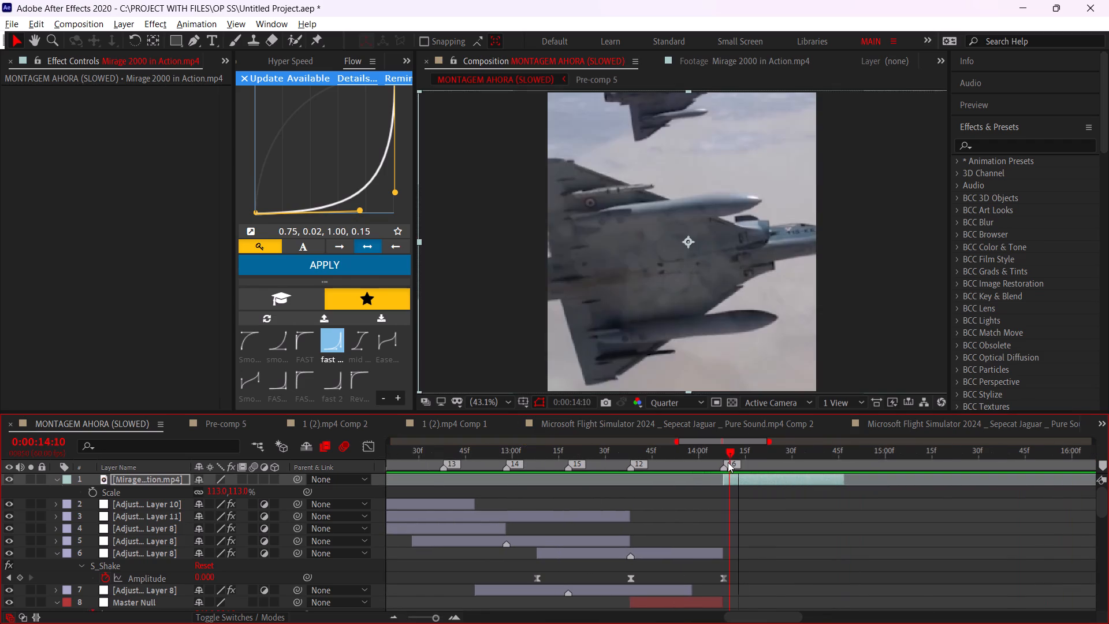
left_click_drag(728, 462, 725, 463)
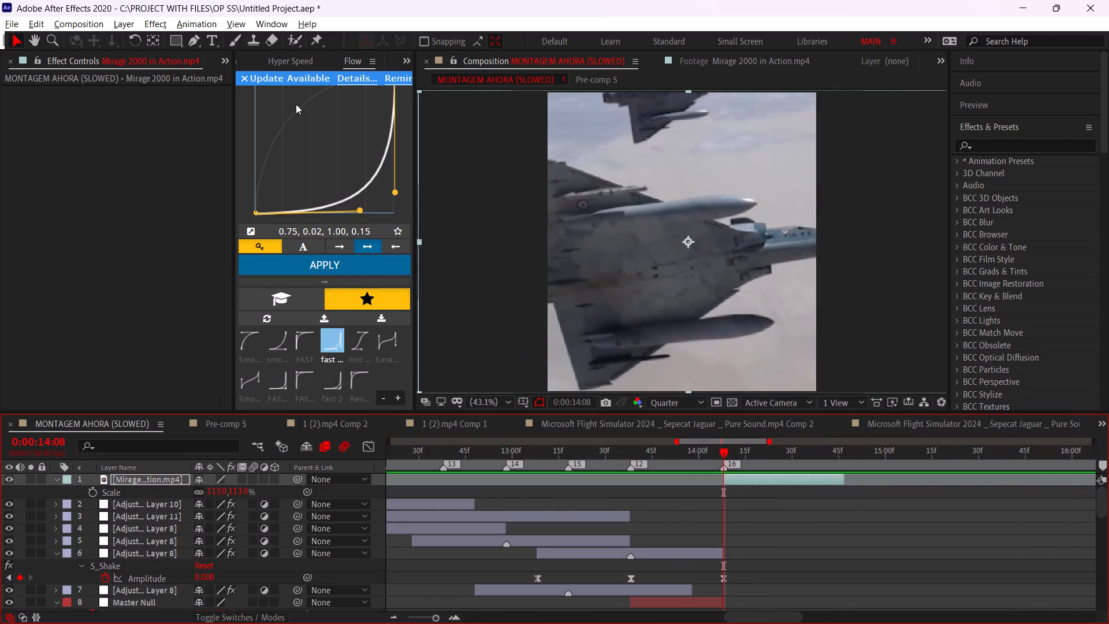
left_click(295, 42)
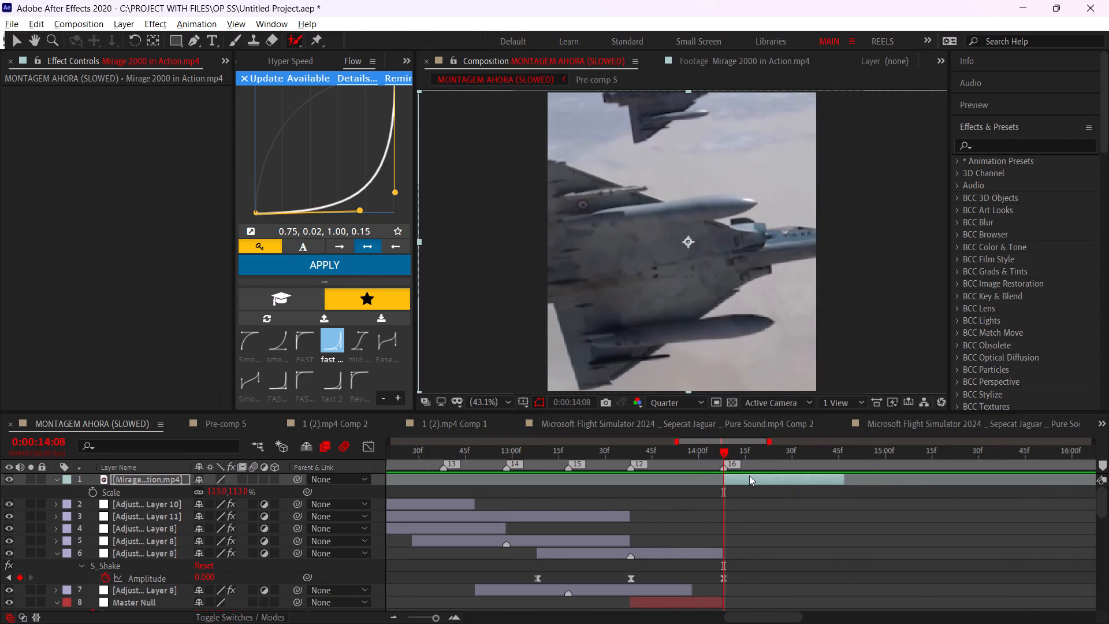
double_click(749, 476)
scroll(638, 54, "up", 3)
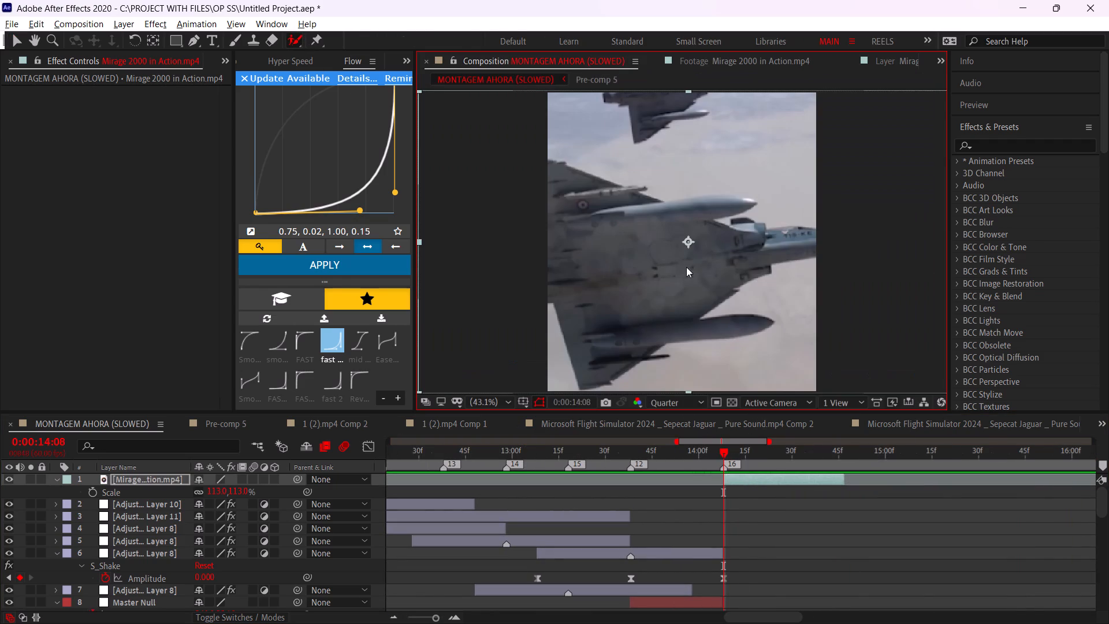
double_click(676, 409)
left_click(692, 434)
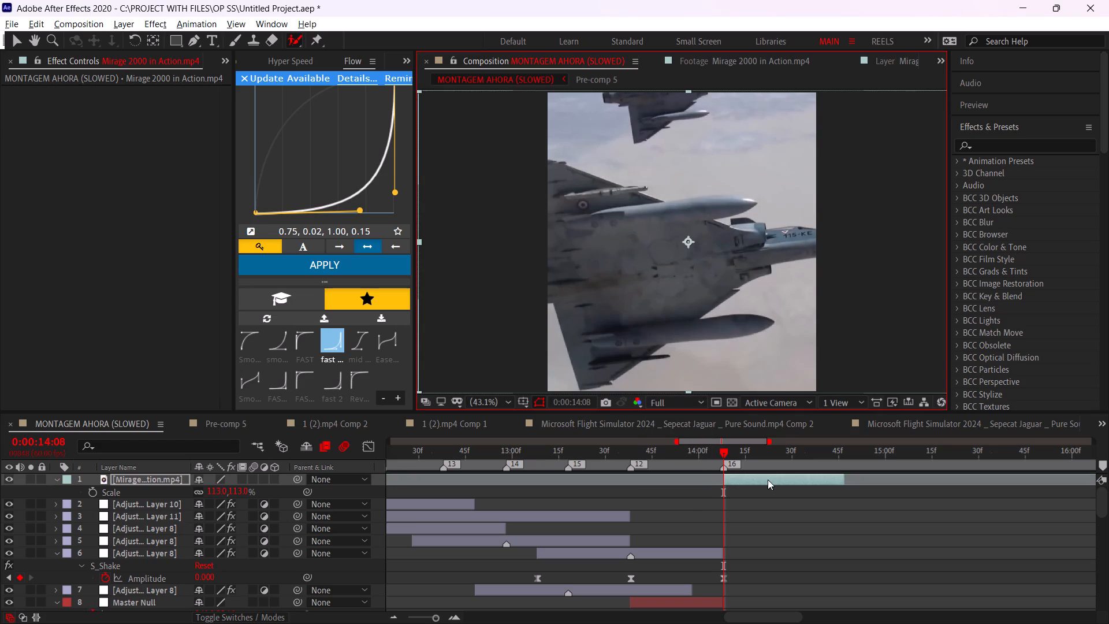
double_click(768, 480)
Roto-brush the main jet as foreground, with strokes over its fuselage and nose.
left_click(572, 187)
left_click_drag(614, 224, 627, 266)
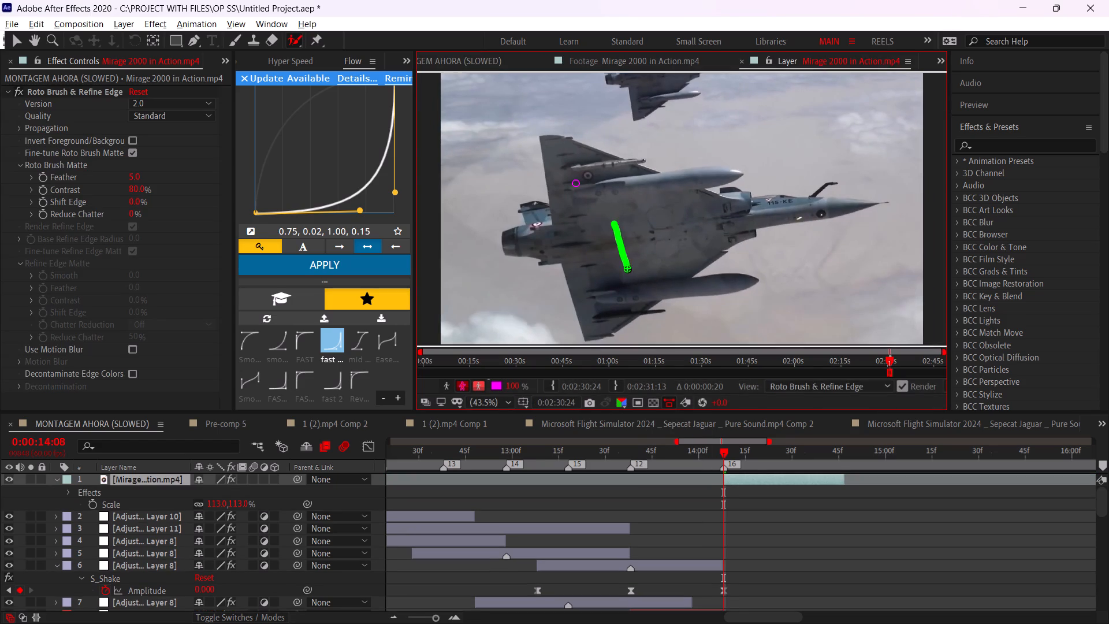
left_click_drag(793, 213, 837, 211)
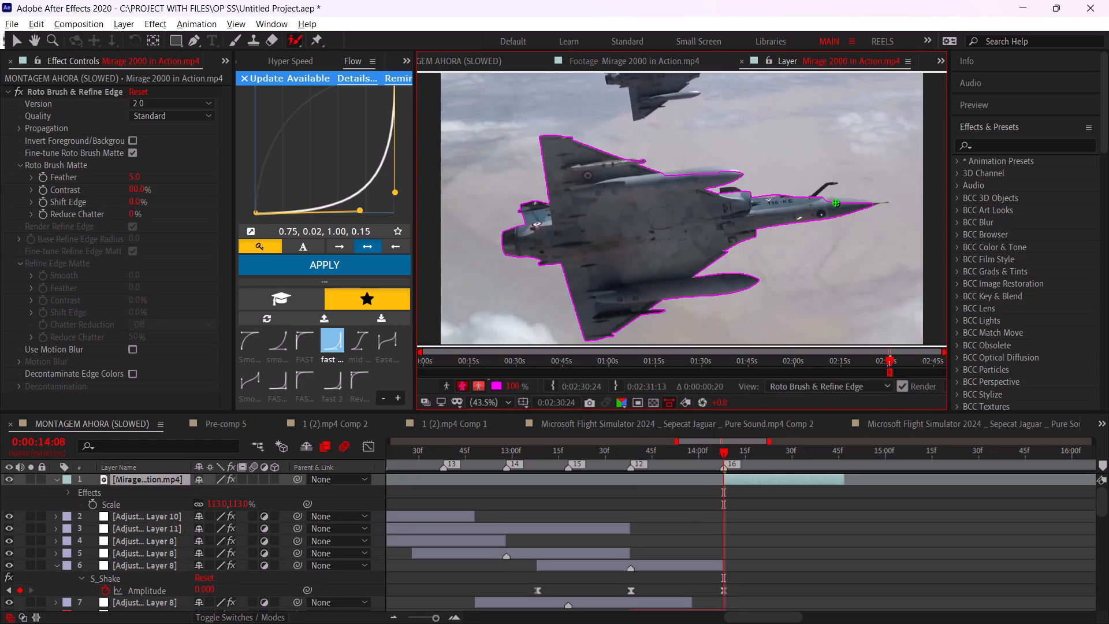
left_click(844, 203)
Add the refuelling probe, the nose tip and the fin above the air intake to the jet's roto selection.
scroll(828, 192, "up", 2, "alt")
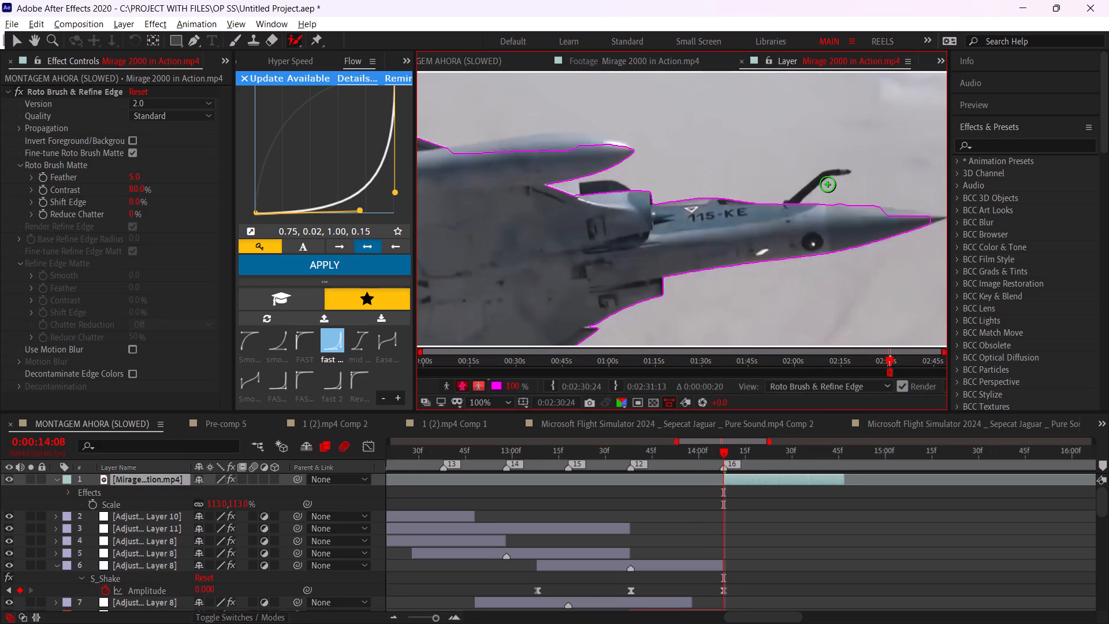
left_click_drag(827, 184, 812, 181, "ctrl")
left_click_drag(816, 180, 803, 190)
key("space")
left_click_drag(843, 194, 722, 182)
left_click_drag(814, 203, 792, 202)
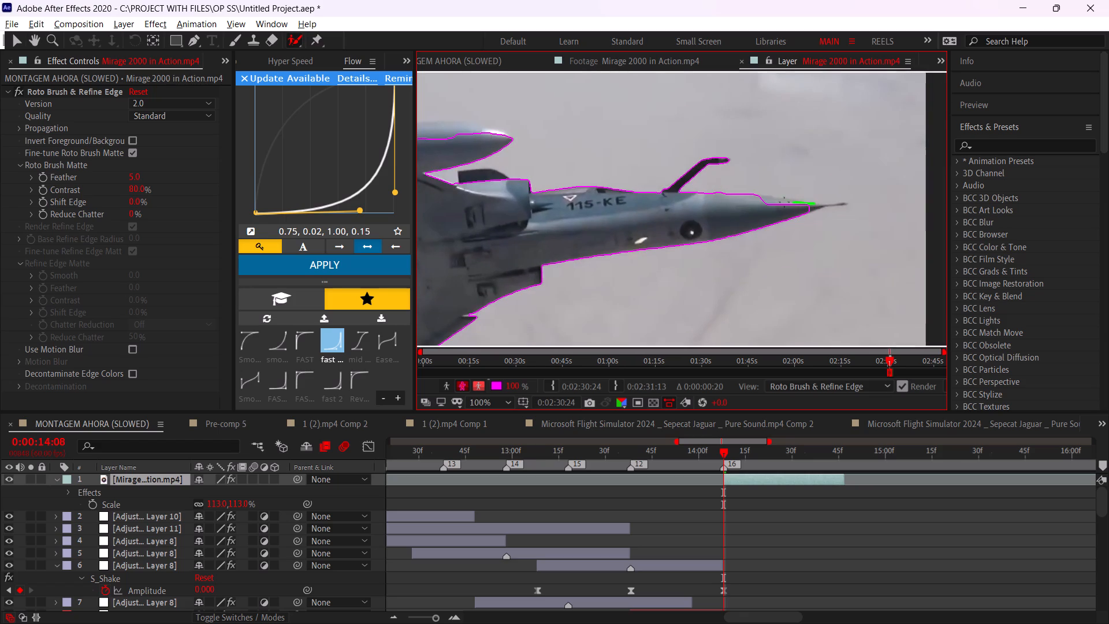
scroll(717, 205, "down", 1, "alt")
scroll(658, 173, "up", 1, "alt")
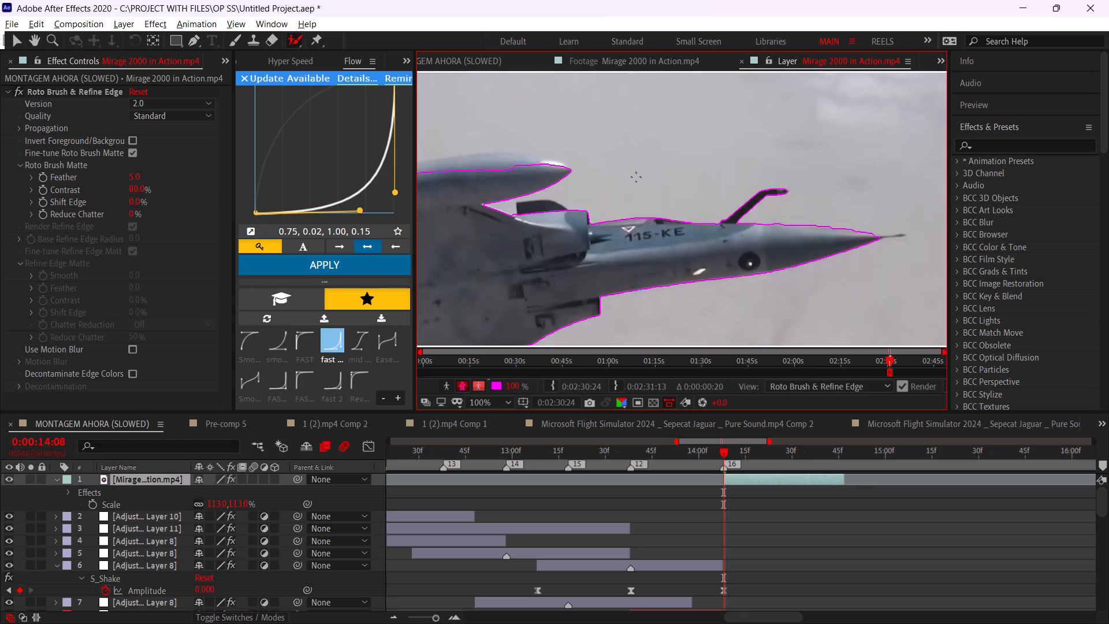
left_click_drag(531, 206, 545, 211)
Propagate the roto outline to 0:00:14:46, and scrub back to 0:00:14:08 to check its edges.
scroll(561, 224, "down", 2, "alt")
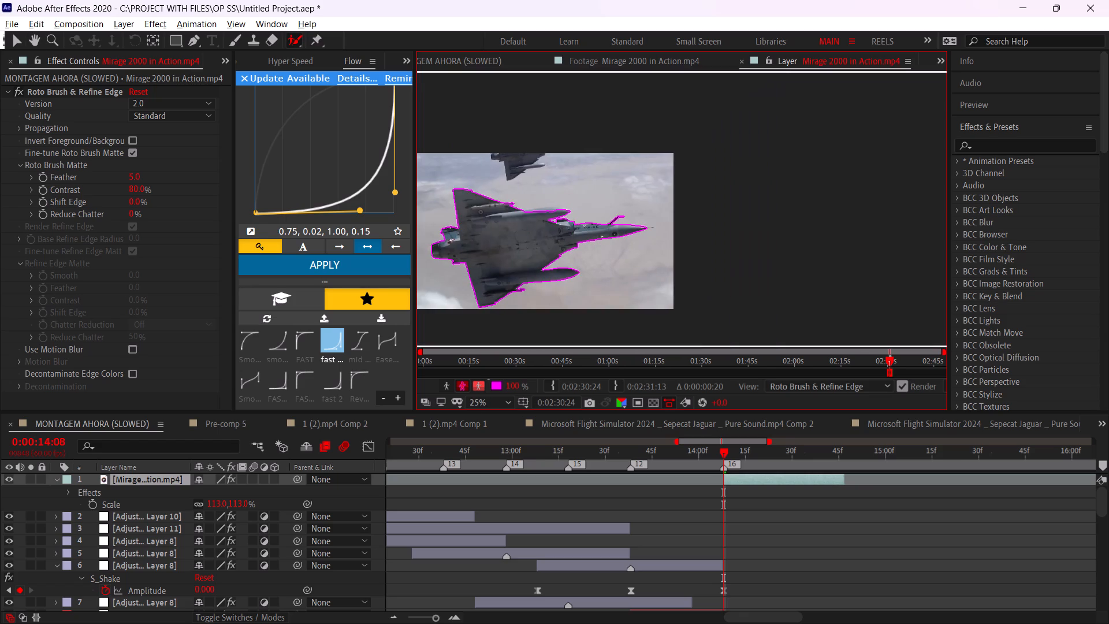
middle_click_drag(573, 229, 623, 219)
middle_click_drag(548, 202, 544, 222)
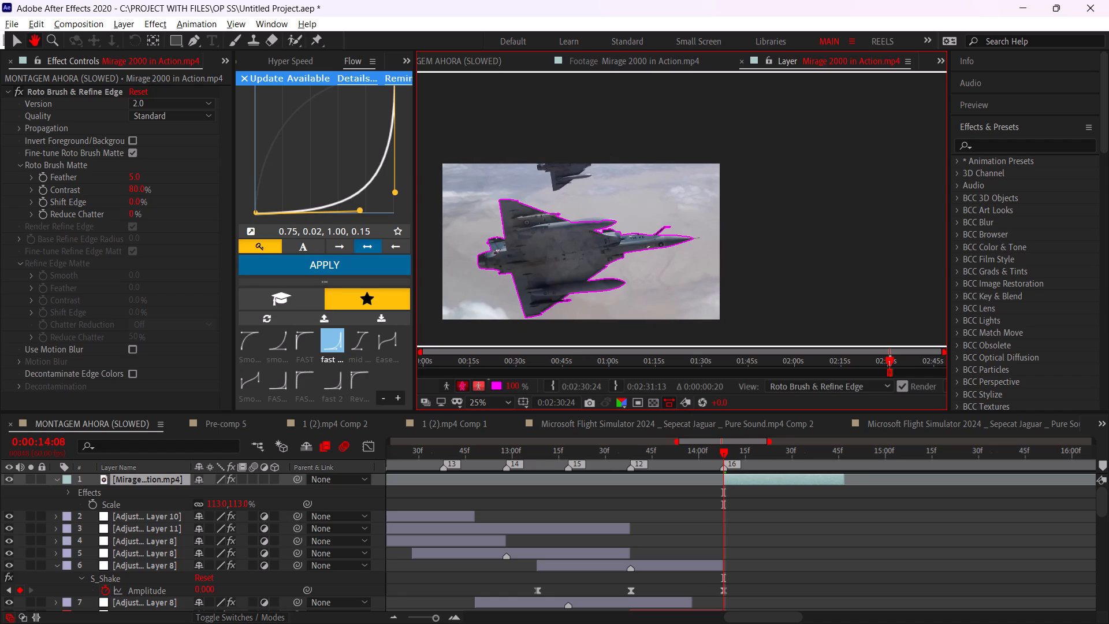
left_click(841, 459)
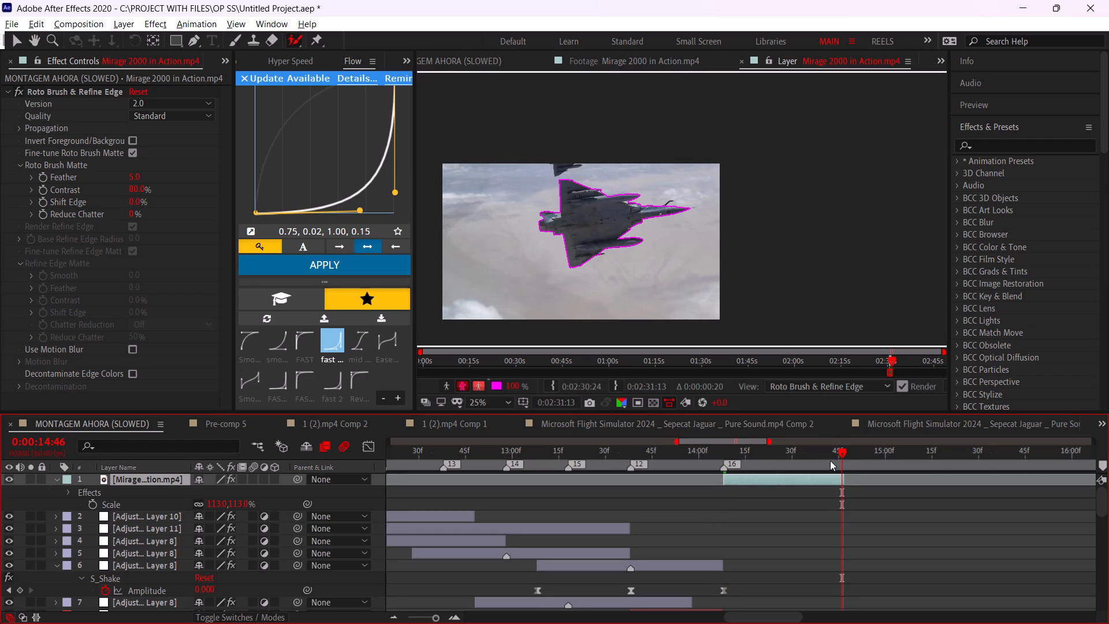
left_click_drag(832, 460, 753, 463)
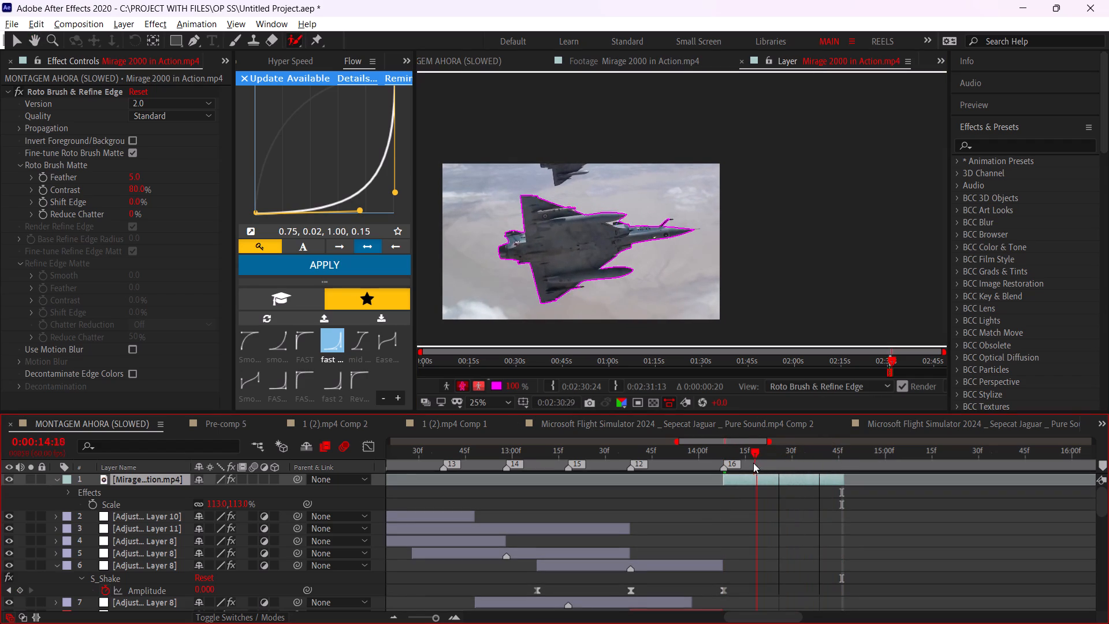
left_click_drag(753, 463, 726, 474)
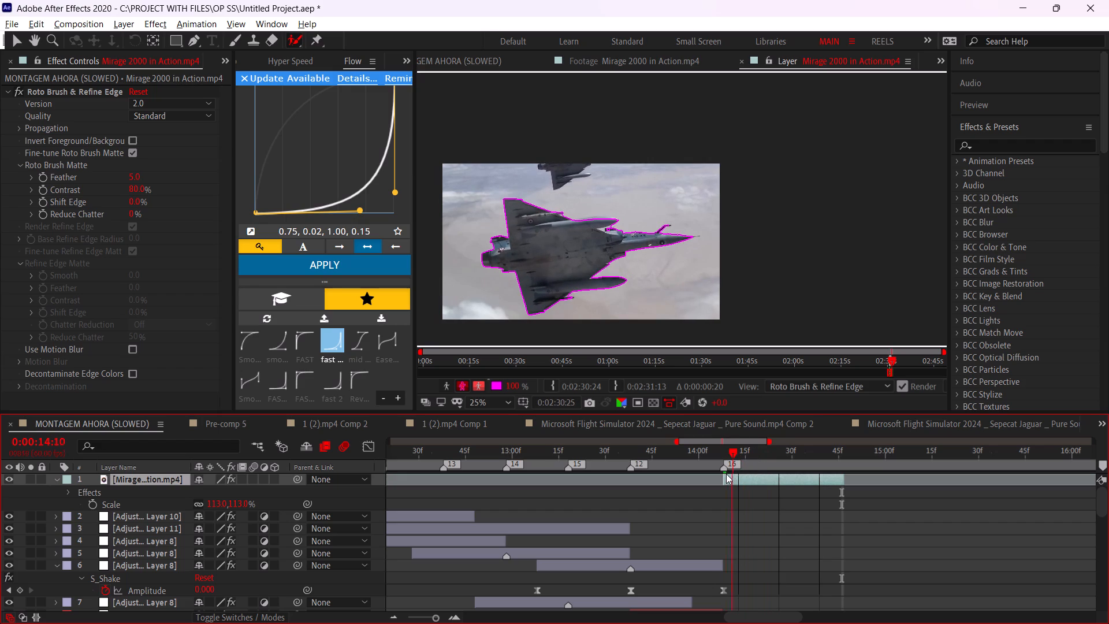
left_click_drag(726, 474, 724, 486)
scroll(598, 231, "up", 2, "alt")
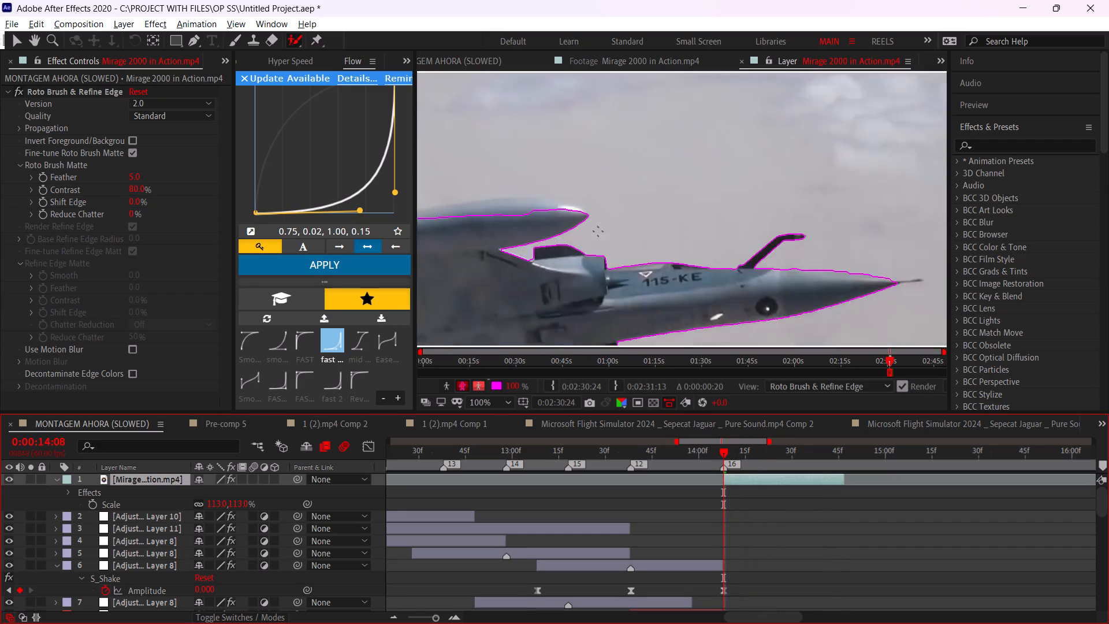
left_click_drag(732, 454, 724, 449)
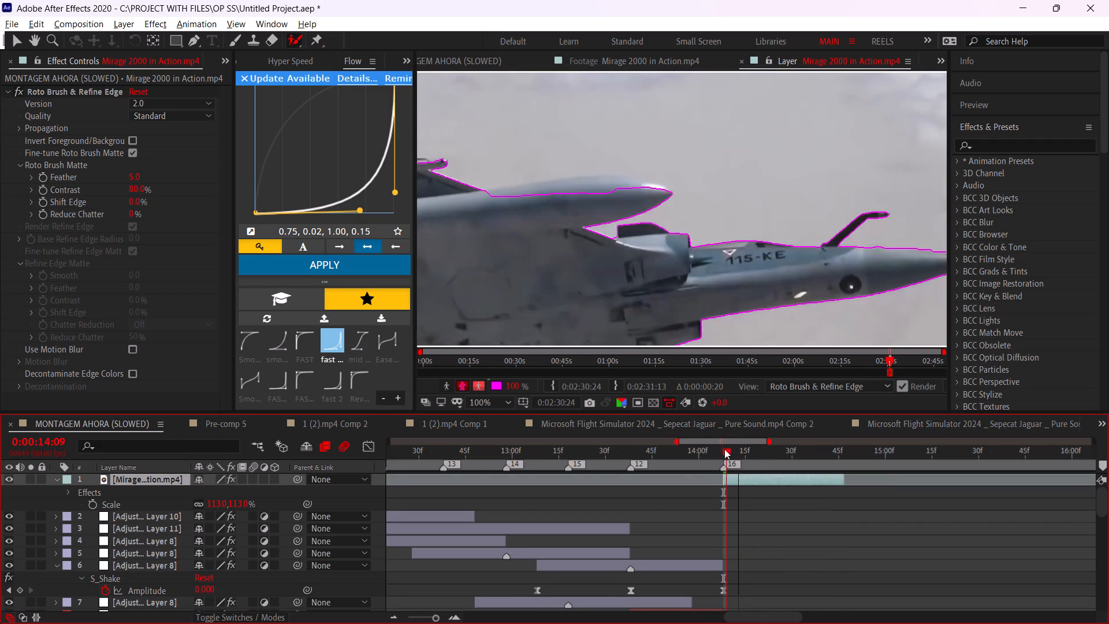
left_click_drag(724, 449, 724, 448)
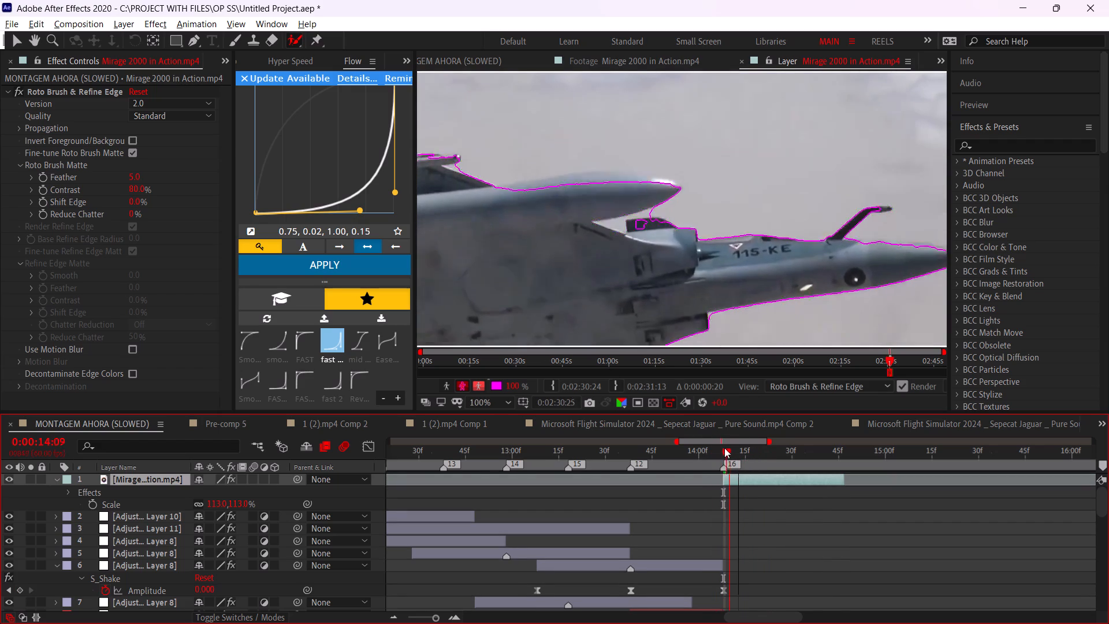
left_click_drag(724, 448, 697, 441)
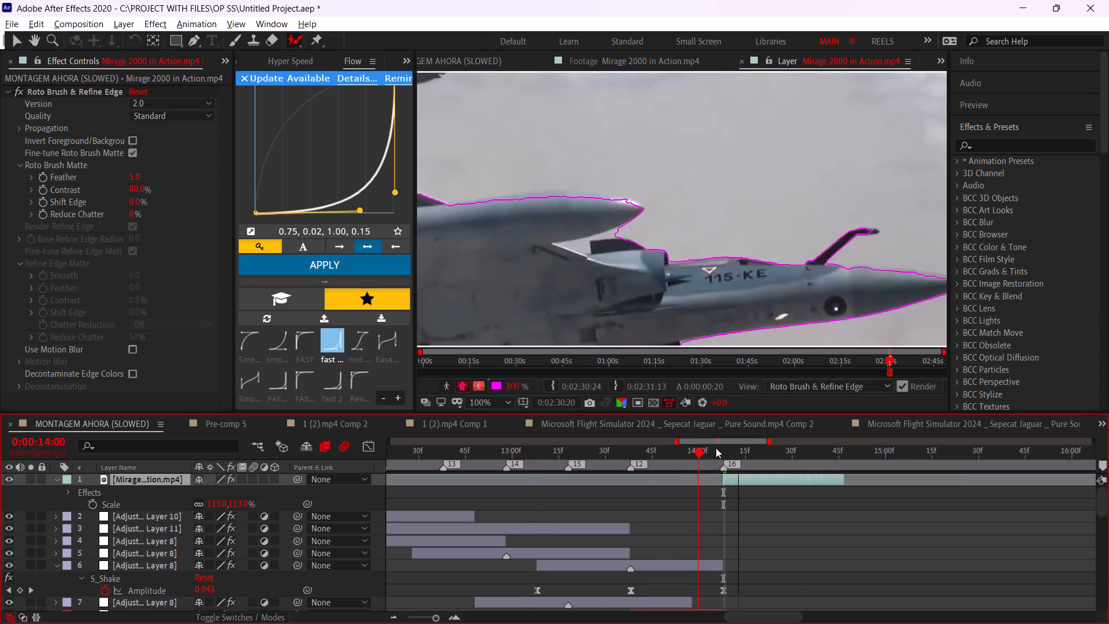
scroll(724, 449, "up", 1, "alt")
left_click_drag(732, 452, 728, 455)
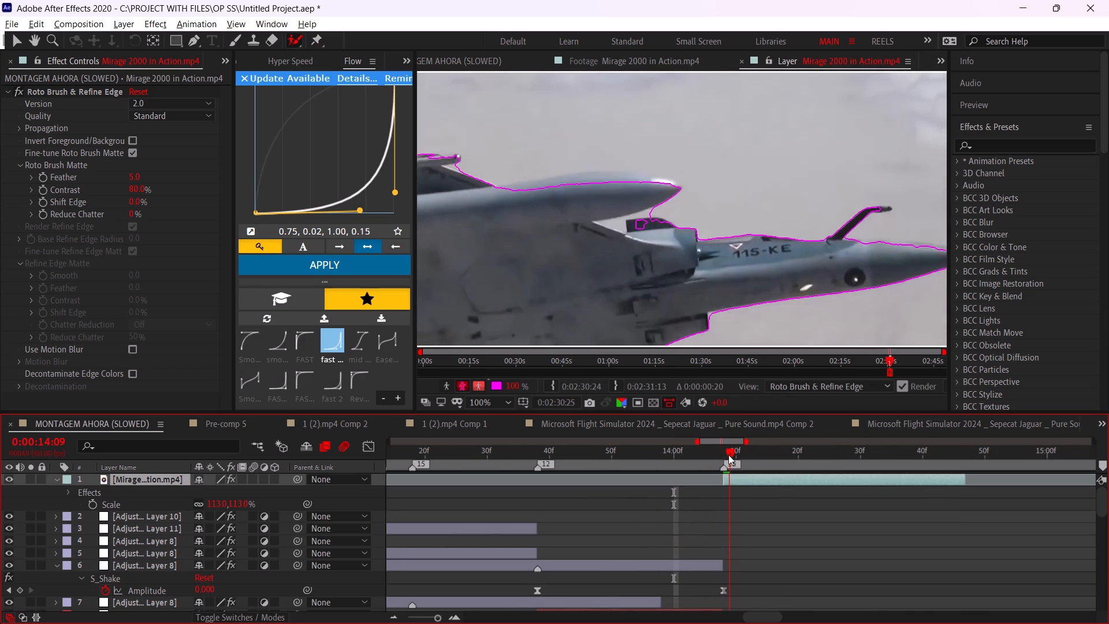
left_click_drag(728, 455, 721, 452)
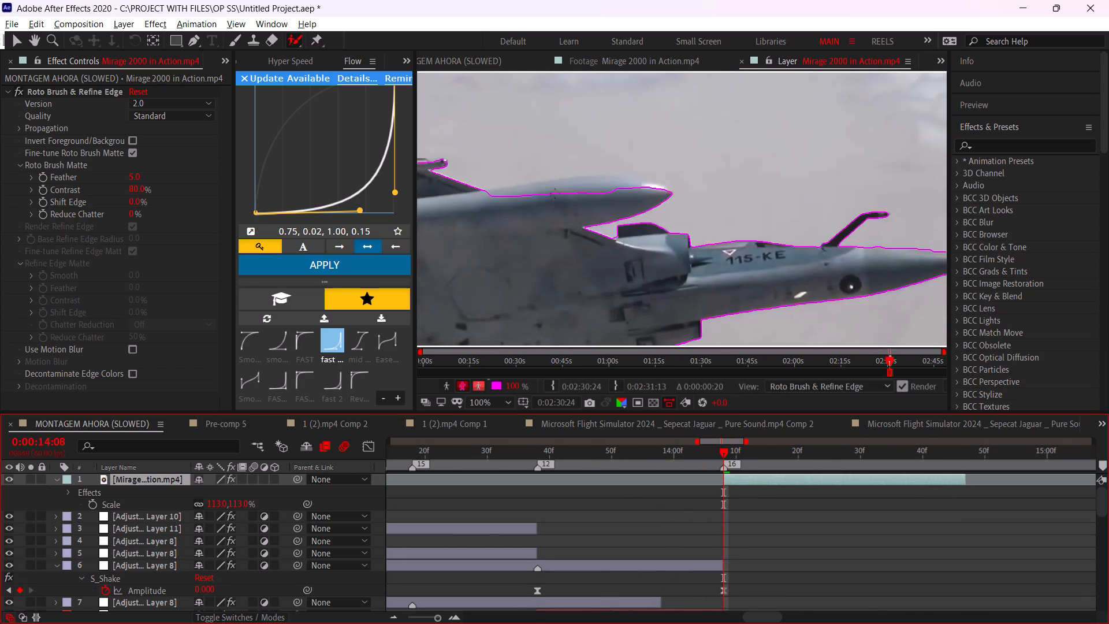
Extend the roto selection along the upper edge and tip of the upper fuel tank at 0:00:14:08.
left_click_drag(552, 189, 591, 189)
left_click_drag(565, 188, 603, 182)
left_click_drag(612, 183, 622, 183)
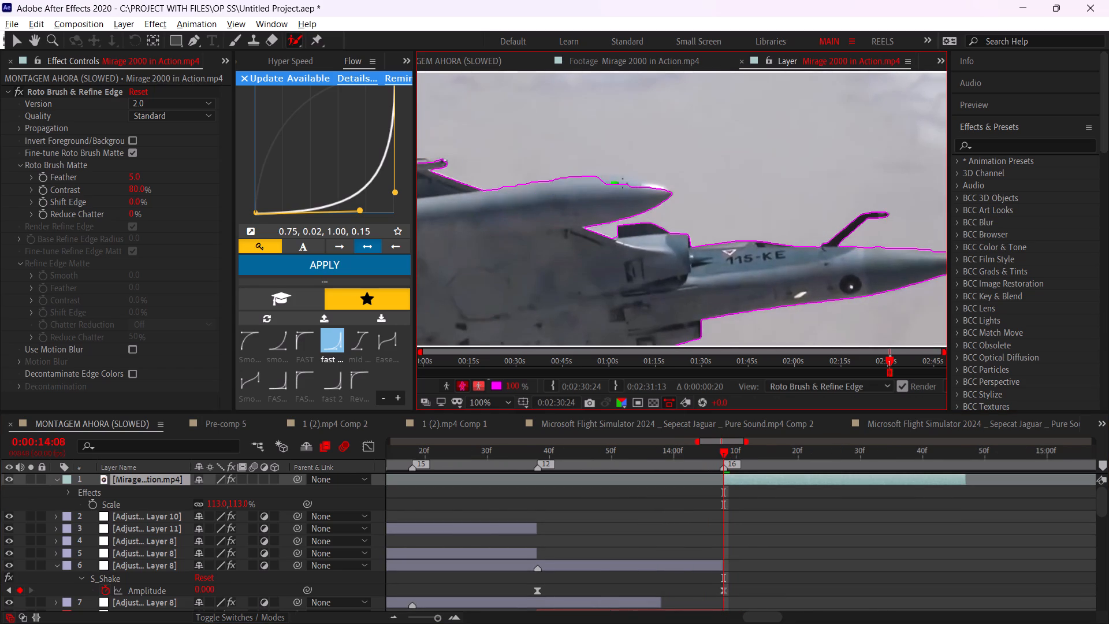
left_click_drag(622, 183, 641, 185)
left_click_drag(643, 186, 630, 184)
left_click_drag(628, 180, 644, 182)
left_click_drag(649, 186, 664, 188)
Refine the roto selection along the upper wing's missile rail out to its tip.
scroll(768, 299, "down", 1, "alt")
scroll(610, 251, "up", 1, "alt")
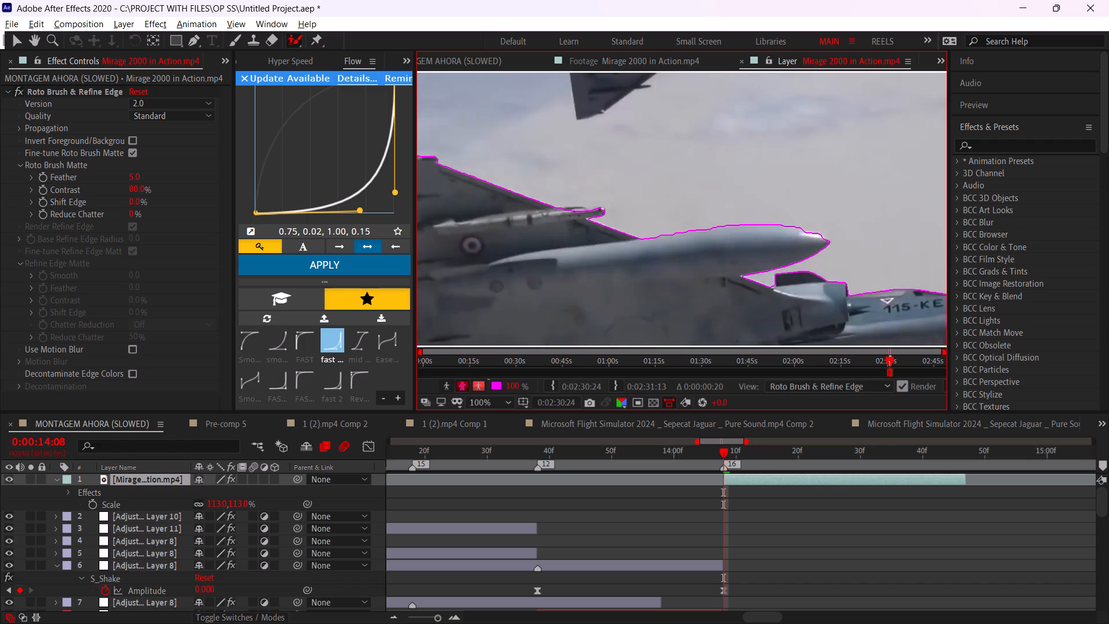
scroll(576, 214, "up", 2, "alt")
left_click_drag(553, 198, 600, 192)
scroll(613, 212, "down", 2, "alt")
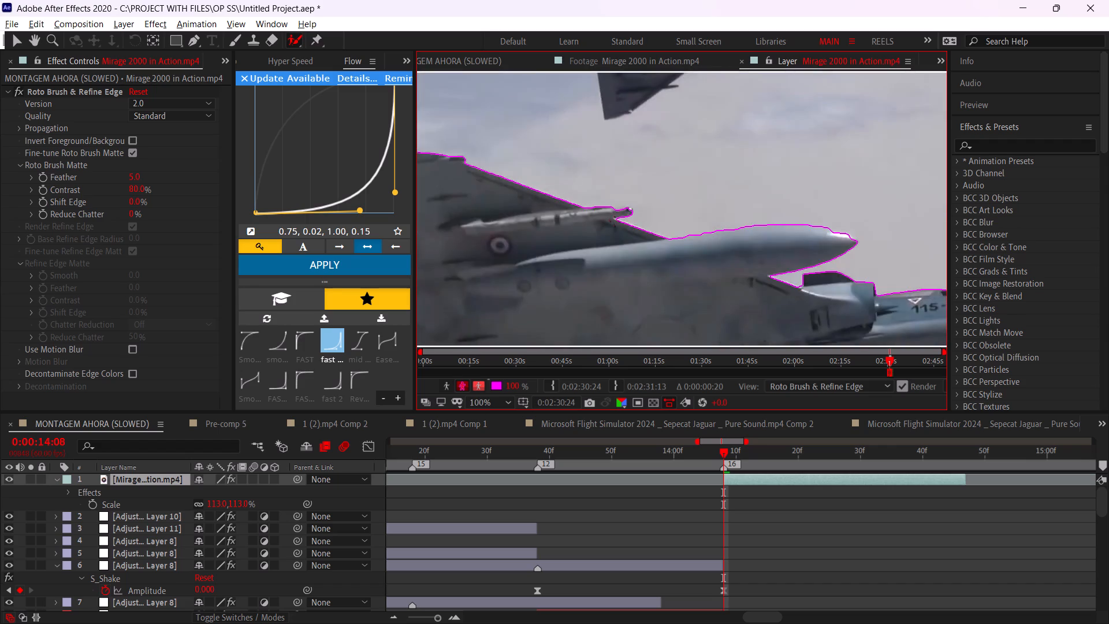
scroll(621, 214, "up", 2, "alt")
left_click(655, 199)
scroll(655, 228, "down", 2, "alt")
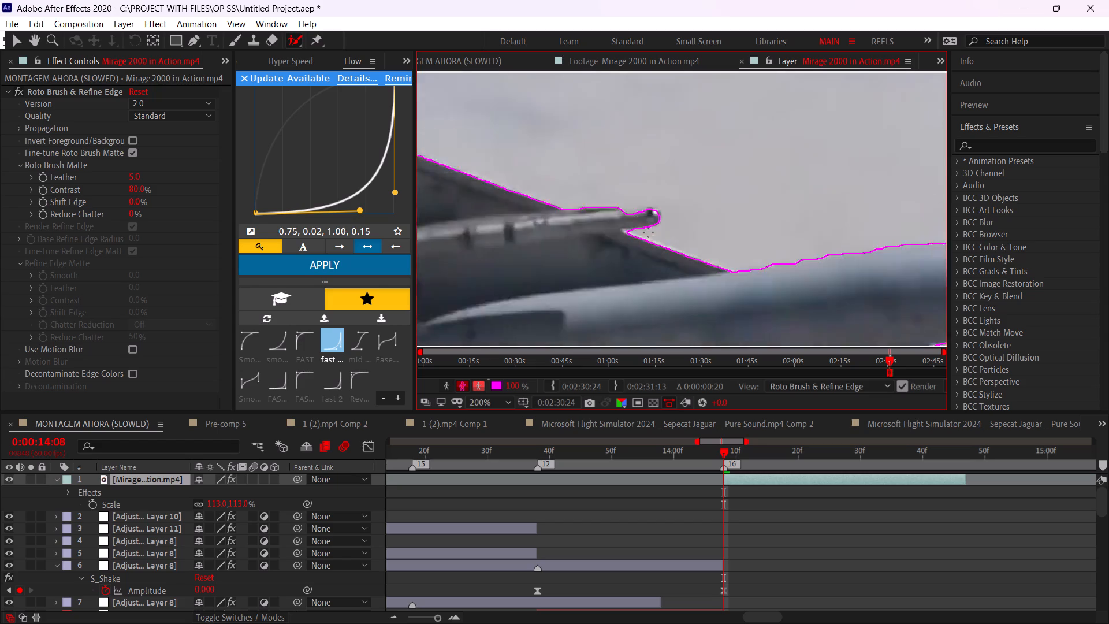
Propagate the corrected roto outline to 0:00:14:46 and inspect the edges around the fuel tank and air intake.
scroll(648, 236, "down", 2, "alt")
key("space")
key("space")
key("space")
key("space")
key("space")
left_click_drag(683, 281, 675, 242)
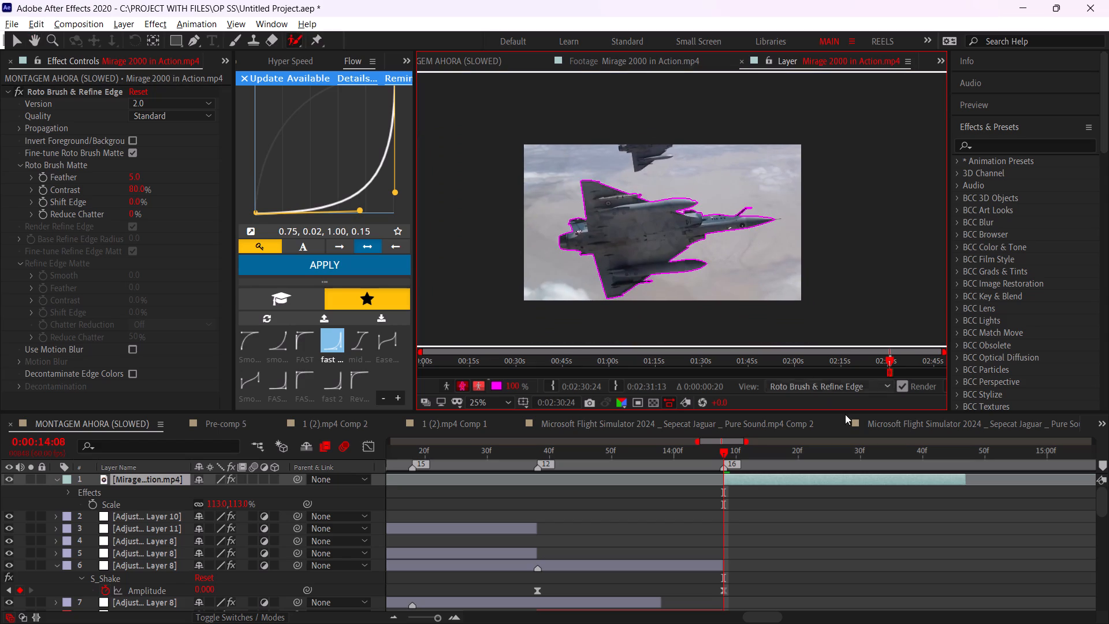
left_click_drag(966, 457, 960, 456)
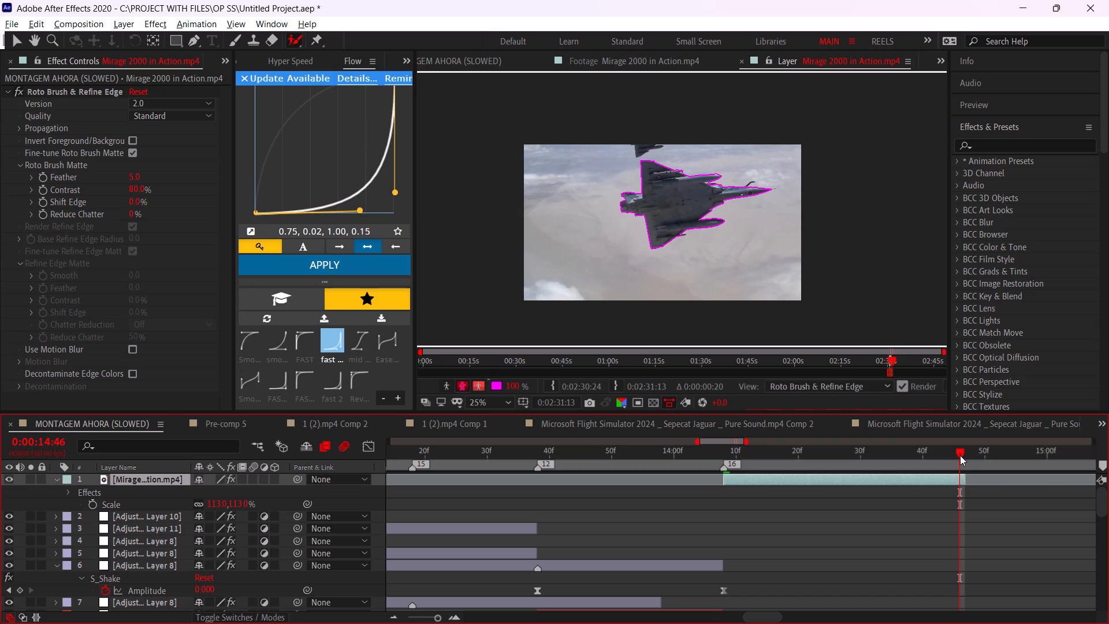
scroll(739, 221, "up", 2, "alt")
middle_click_drag(738, 218, 771, 330)
scroll(612, 138, "up", 1, "alt")
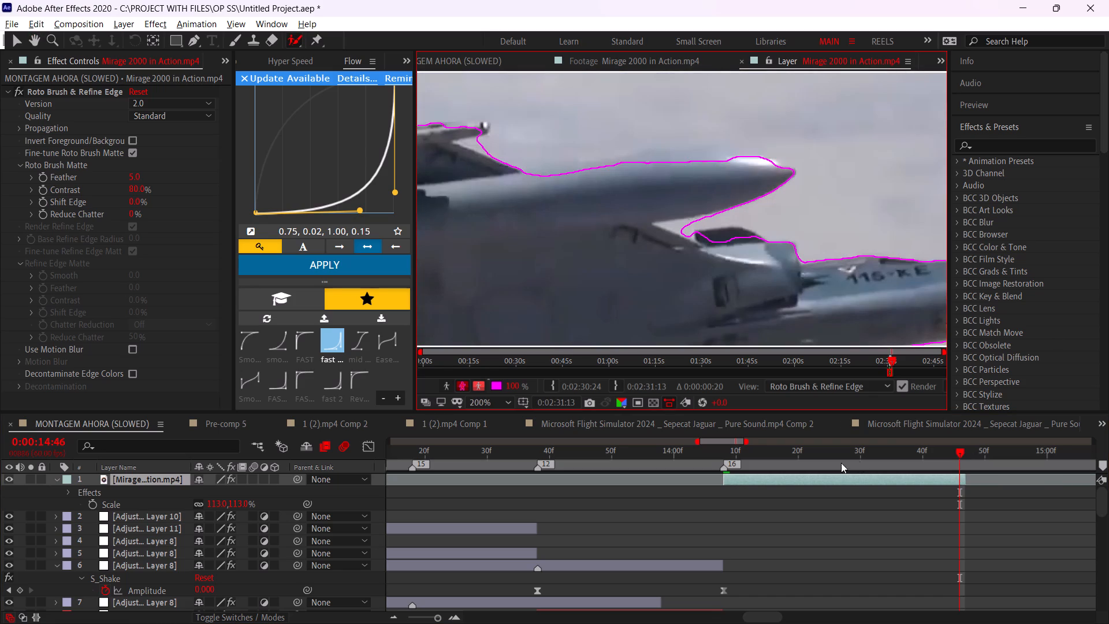
At 0:00:14:10, add the dark air intake to the roto selection and remove the sky gap between it and the upper fuel tank.
left_click(721, 455)
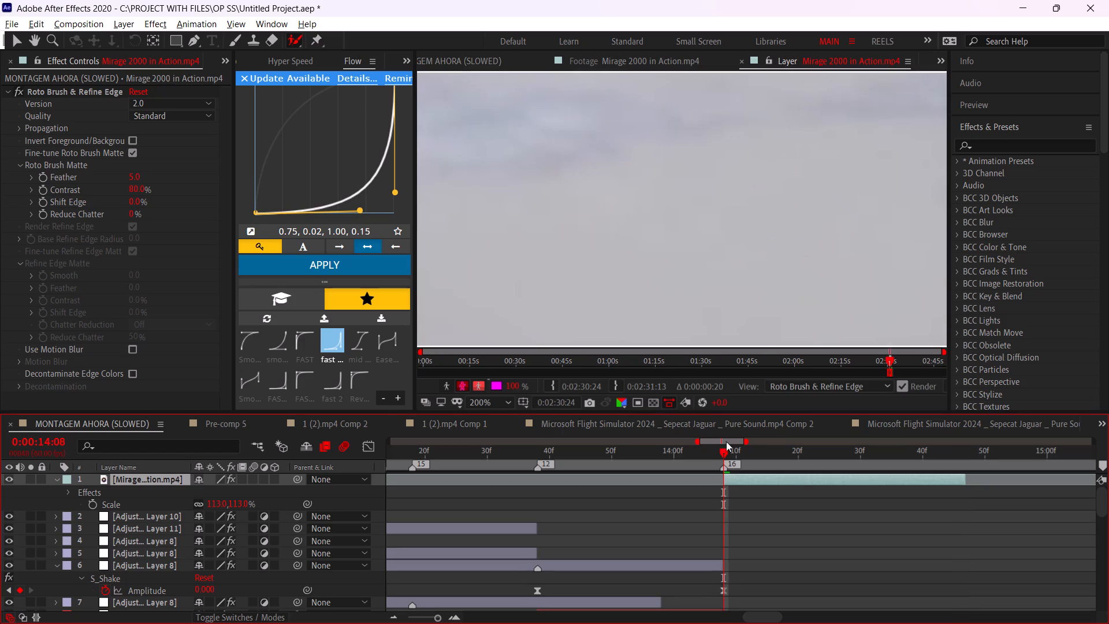
scroll(694, 313, "down", 2, "alt")
left_click_drag(725, 448, 734, 449)
scroll(734, 449, "up", 2, "alt")
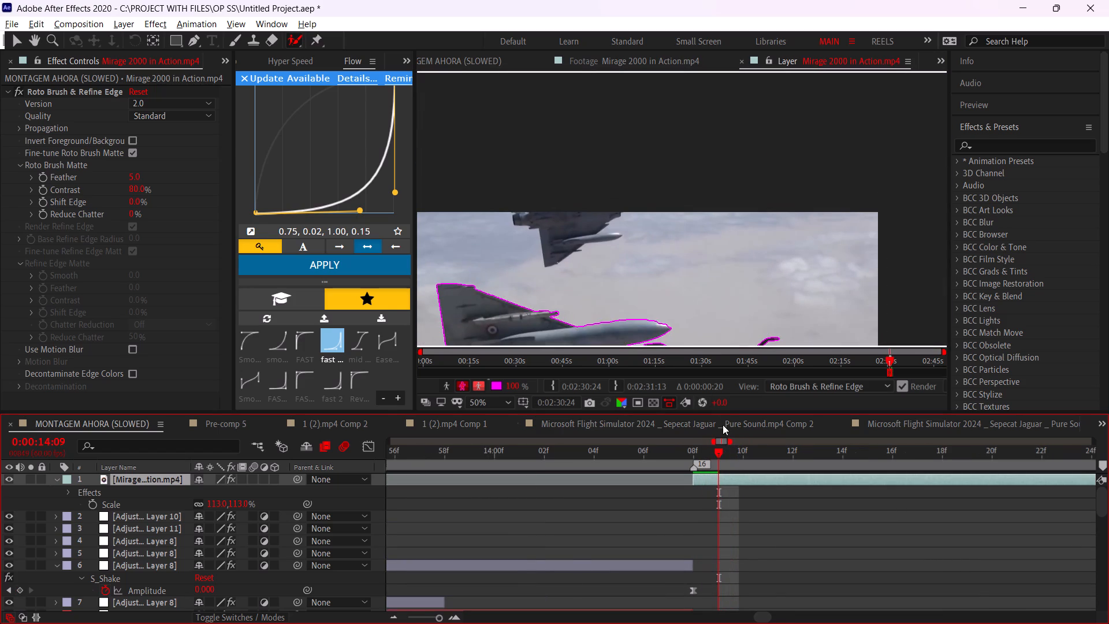
key("space")
key("space")
key("space")
key("space")
key("space")
key("space")
key("space")
key("space")
key("space")
left_click_drag(639, 252, 692, 186)
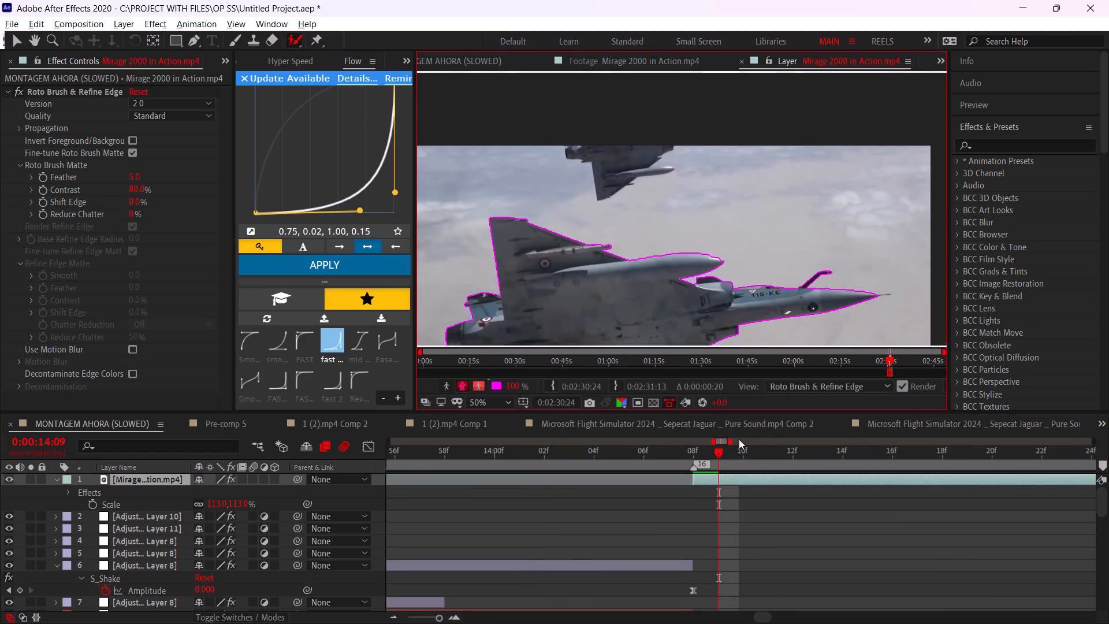
left_click_drag(720, 454, 744, 460)
left_click(747, 452)
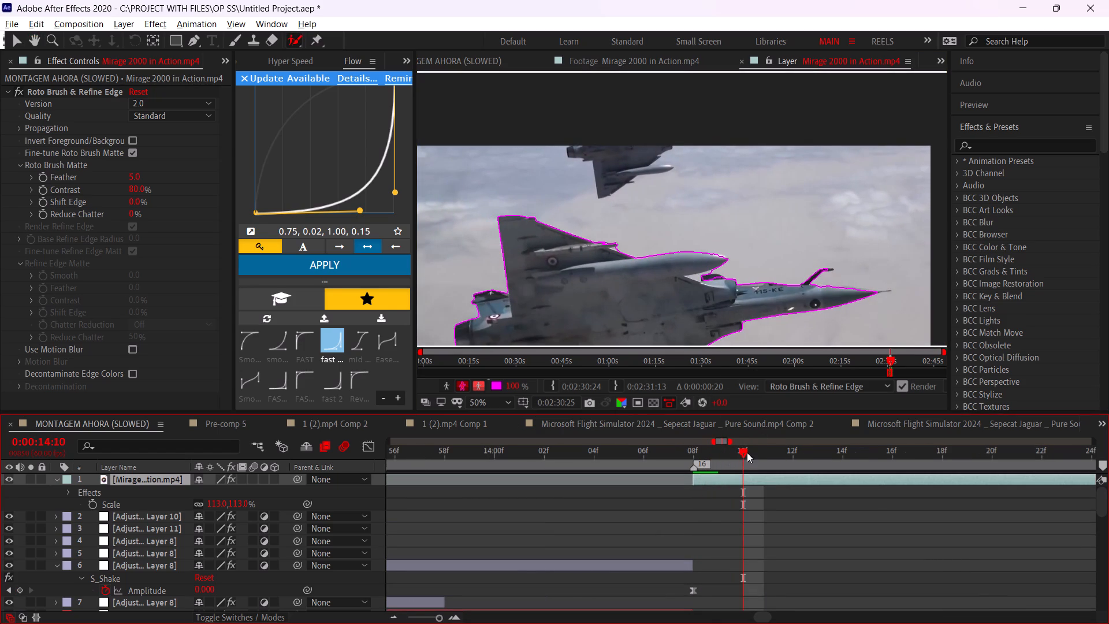
scroll(728, 279, "up", 2, "alt")
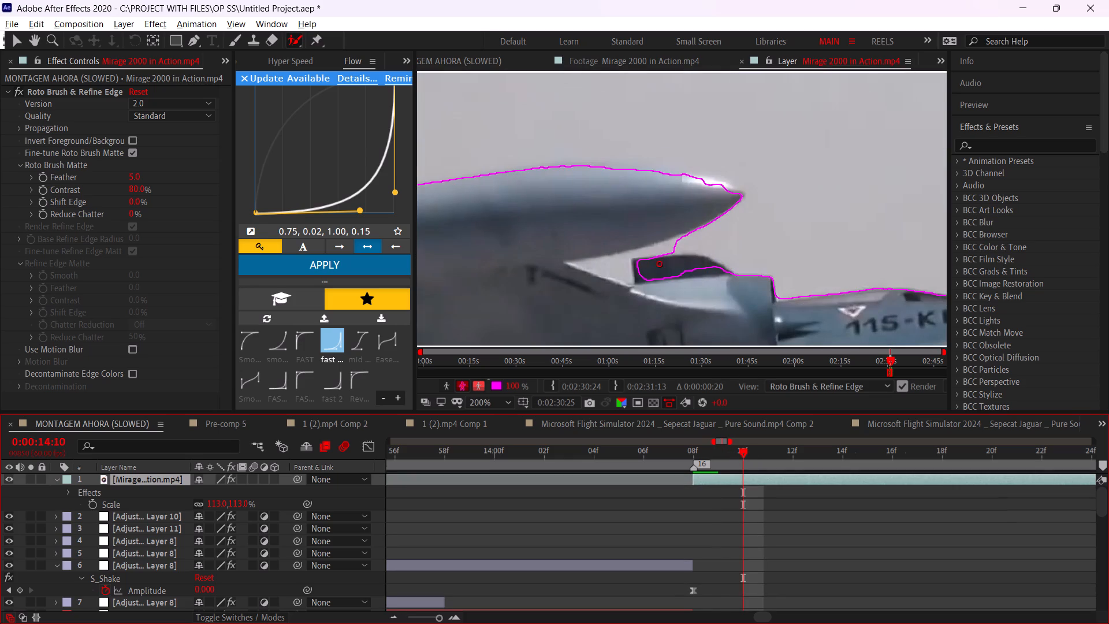
left_click(647, 259)
left_click(618, 267, "alt")
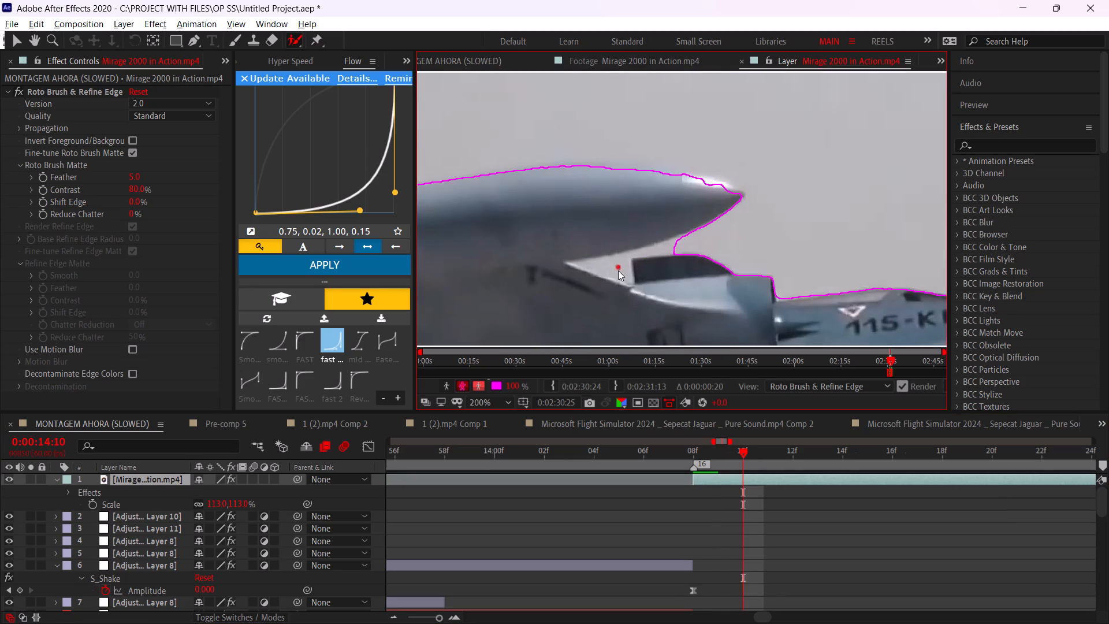
left_click_drag(609, 264, 620, 272, "alt")
left_click_drag(637, 254, 657, 251, "alt")
left_click_drag(657, 251, 656, 251, "alt")
left_click_drag(673, 247, 653, 250, "alt")
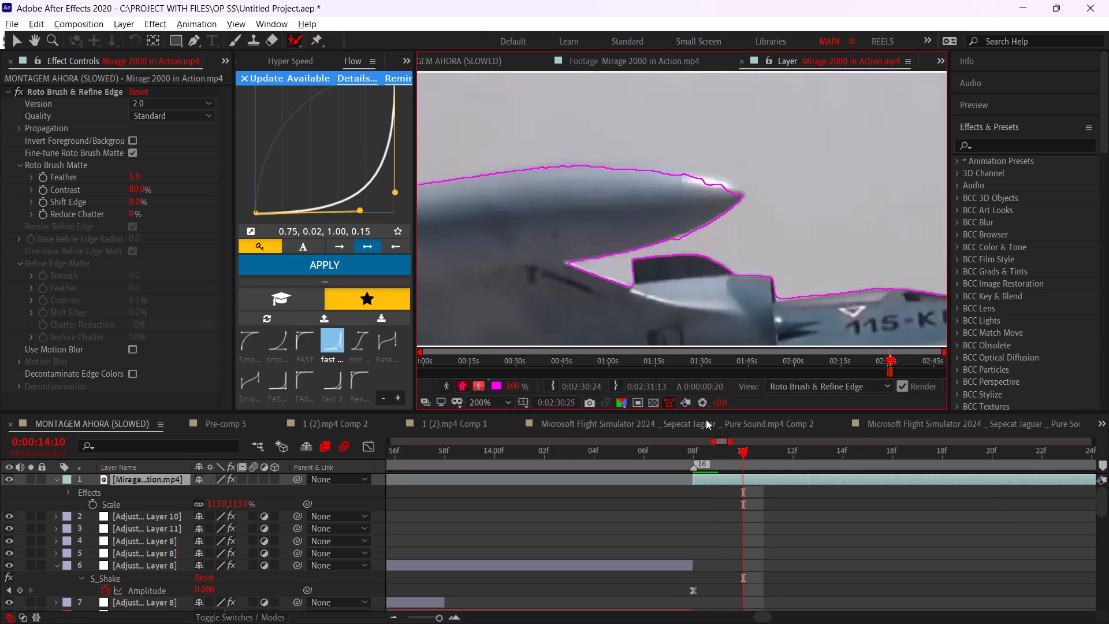
Propagate the corrected roto outline to 0:00:14:45.
scroll(745, 464, "down", 3, "alt")
left_click_drag(766, 454, 845, 462)
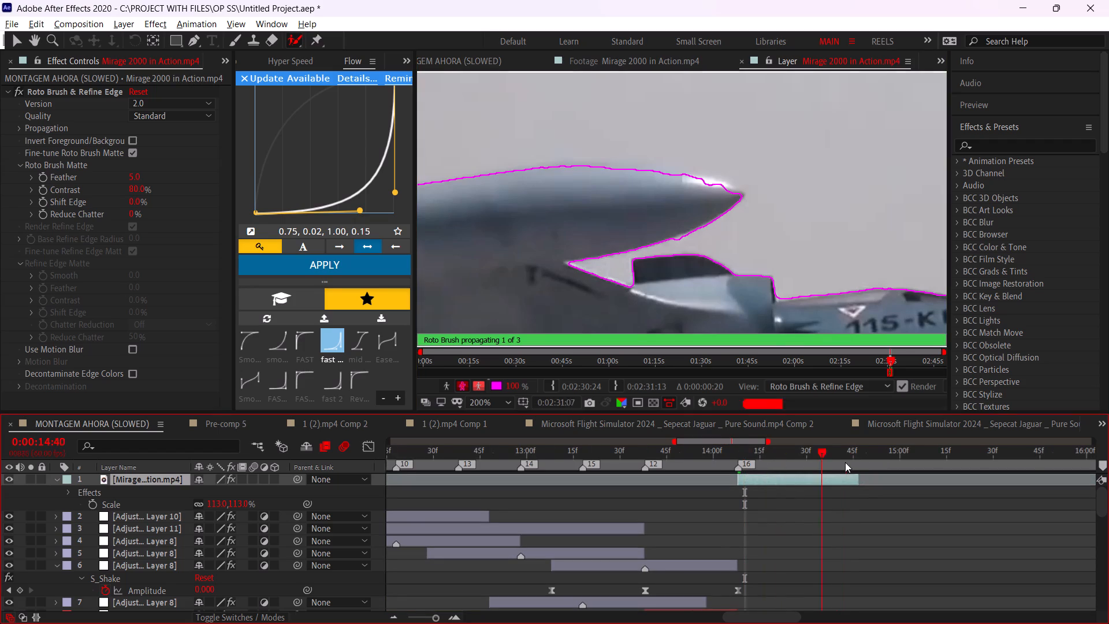
left_click_drag(845, 462, 854, 463)
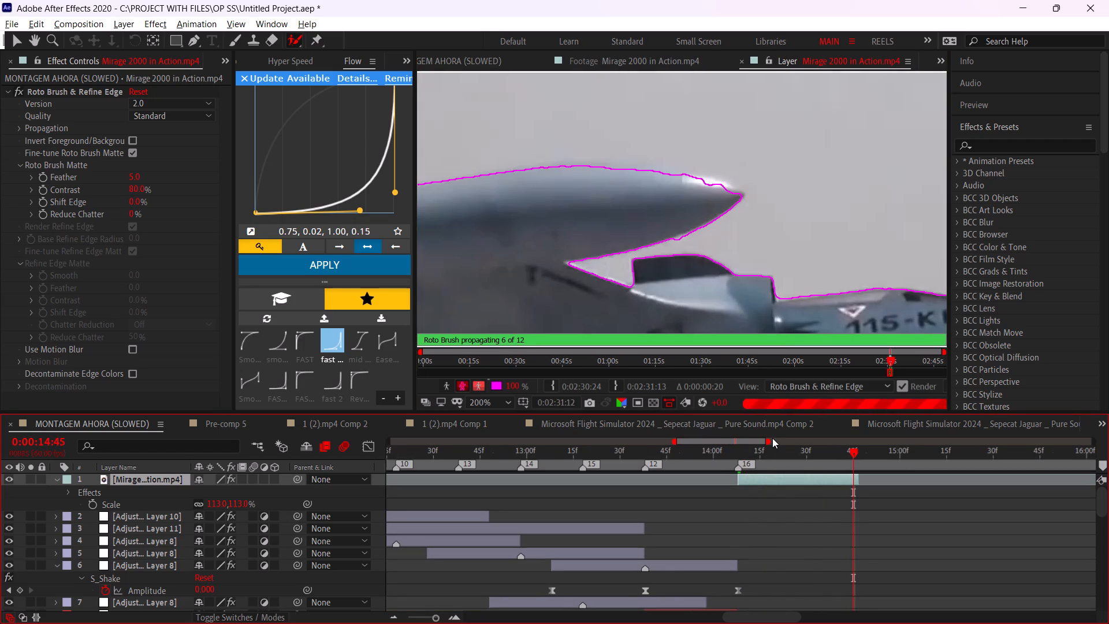
middle_click_drag(772, 198, 748, 305)
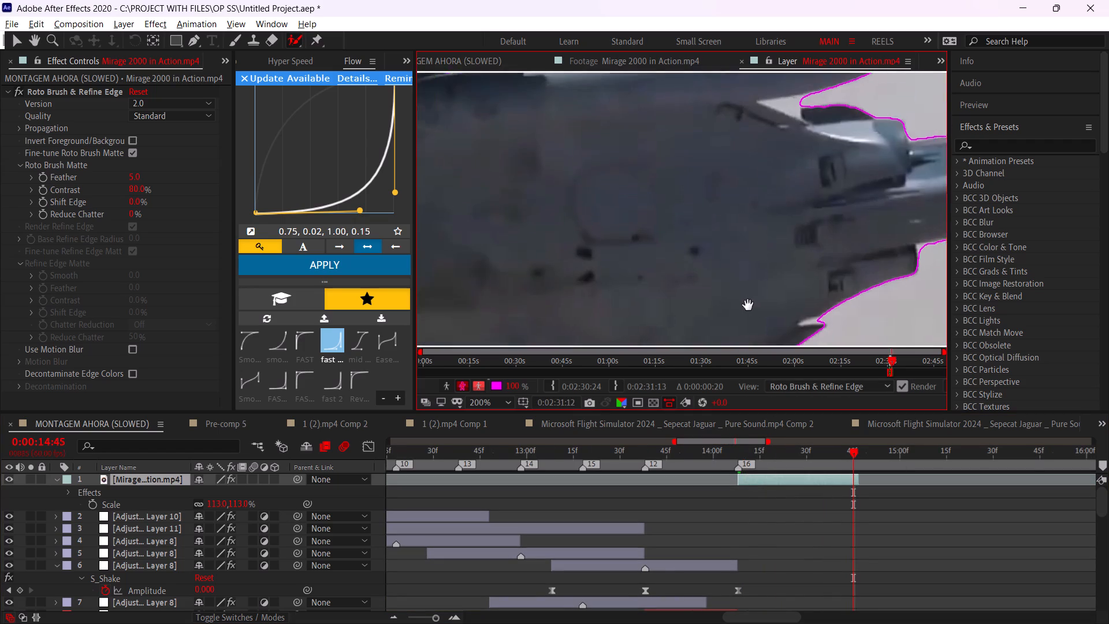
middle_click_drag(748, 305, 737, 380)
scroll(768, 264, "up", 1, "alt")
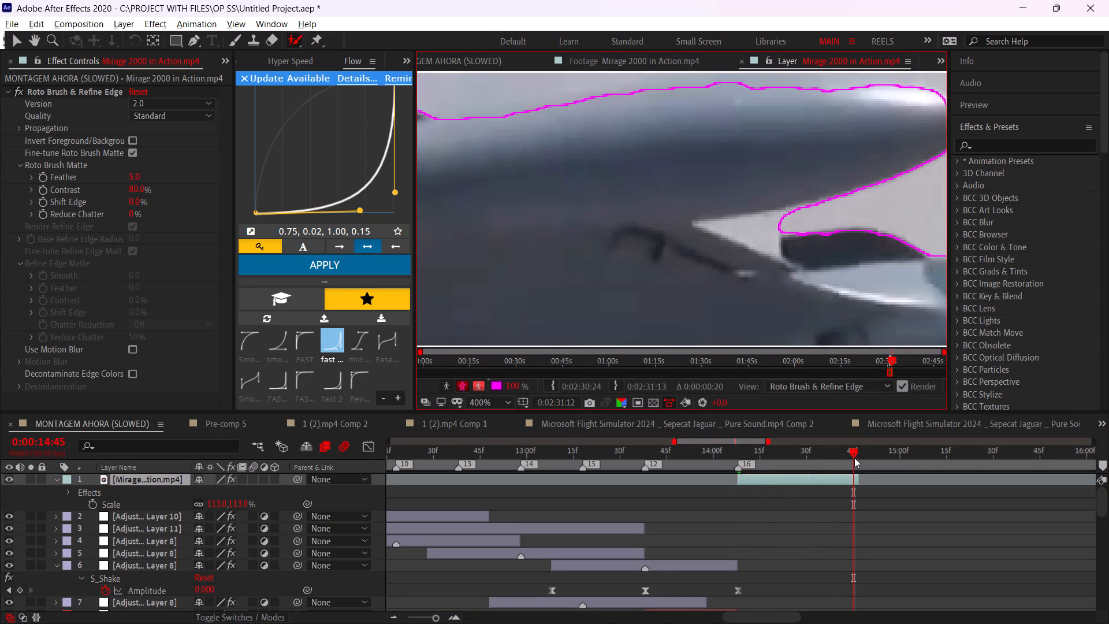
Inspect the roto outline around the upper fuel tank's tip and the air intake from 0:00:14:45 back to 0:00:14:05.
left_click_drag(850, 456, 775, 455)
key("space")
key("space")
key("space")
key("space")
key("space")
key("space")
key("space")
key("space")
key("space")
key("space")
key("space")
key("space")
key("space")
key("space")
key("space")
key("space")
key("space")
left_click_drag(727, 277, 756, 46)
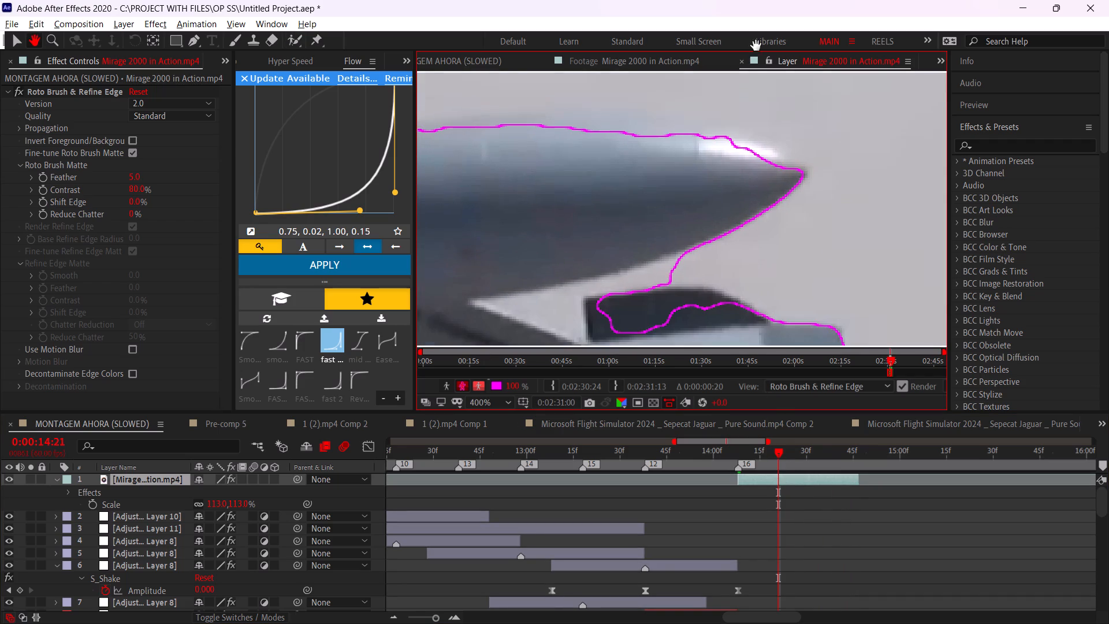
left_click_drag(756, 46, 761, 5)
left_click_drag(778, 455, 730, 455)
key("space")
key("space")
key("space")
key("space")
key("space")
key("space")
key("space")
key("space")
key("space")
key("space")
left_click_drag(694, 304, 814, 116)
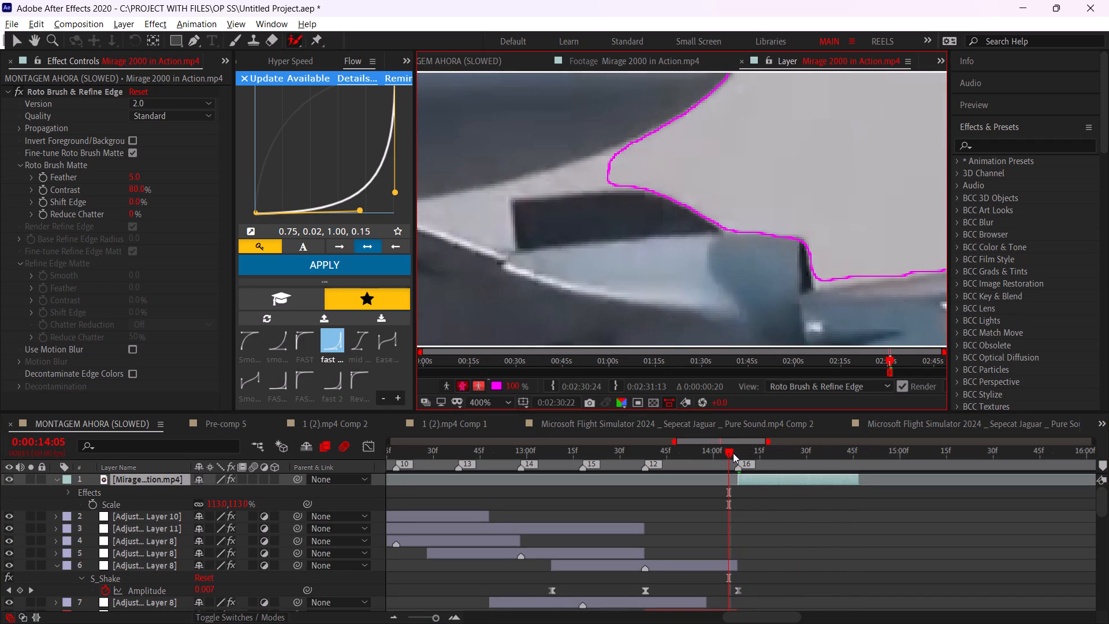
At 0:00:14:12, restore the dark air intake to the roto selection and exclude the sky wedge beneath the upper fuel tank.
left_click_drag(732, 452, 755, 458)
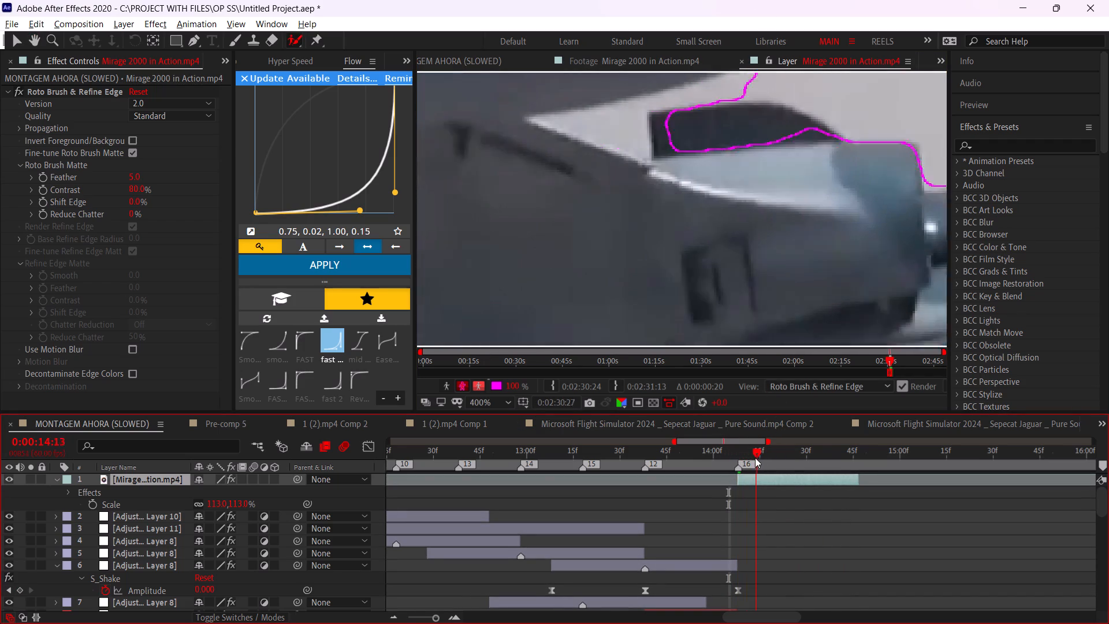
left_click_drag(755, 458, 753, 456)
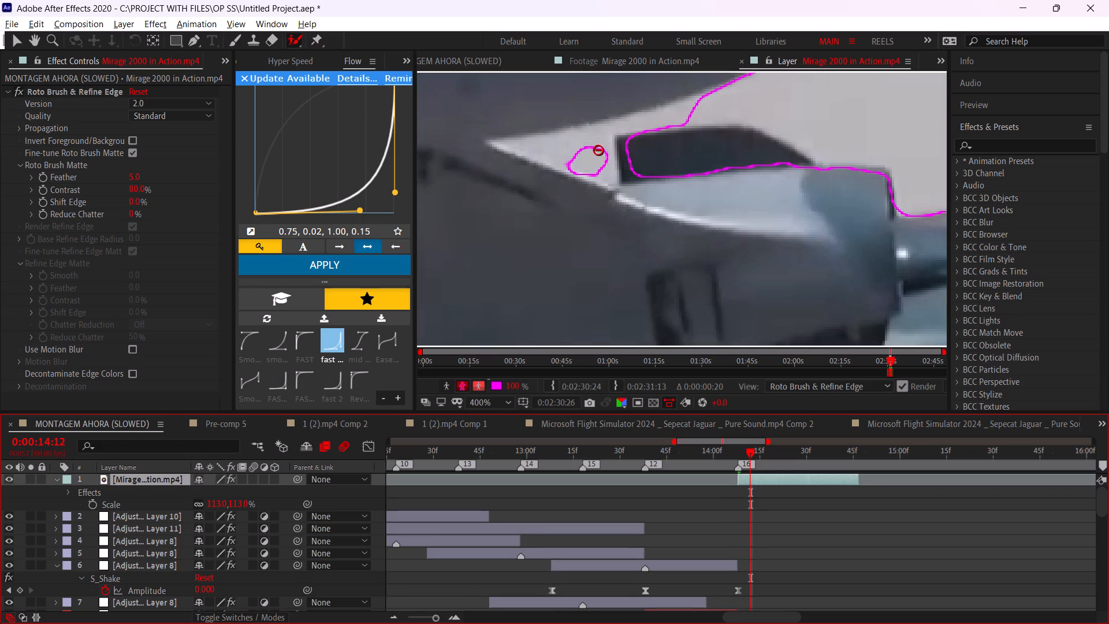
left_click_drag(597, 135, 604, 149)
left_click_drag(582, 140, 600, 158, "alt")
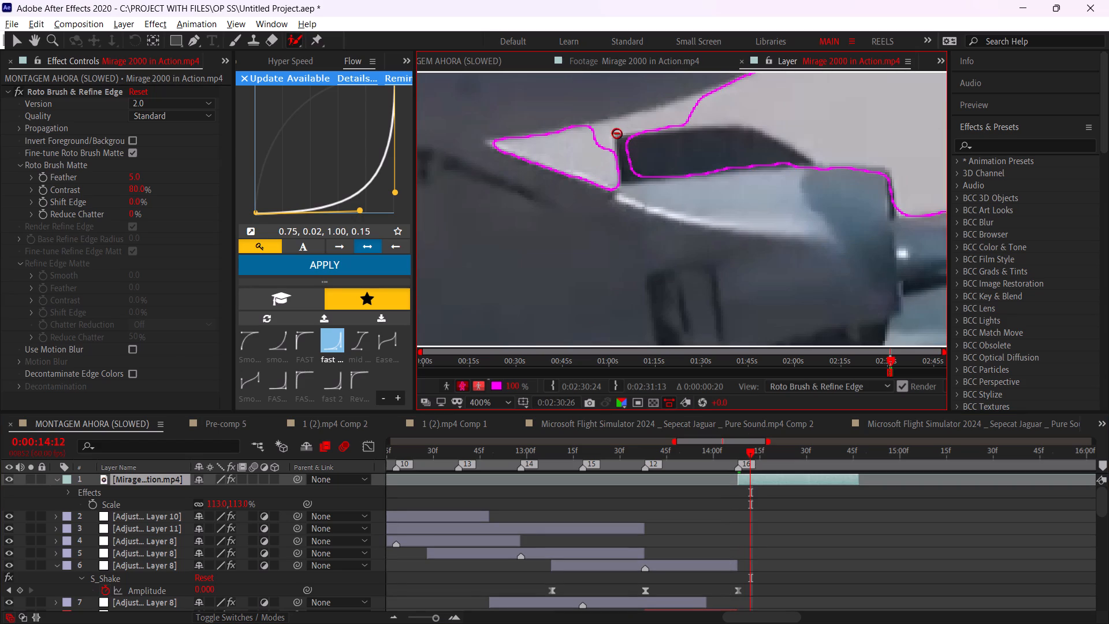
left_click(635, 120, "alt")
left_click_drag(670, 138, 679, 139)
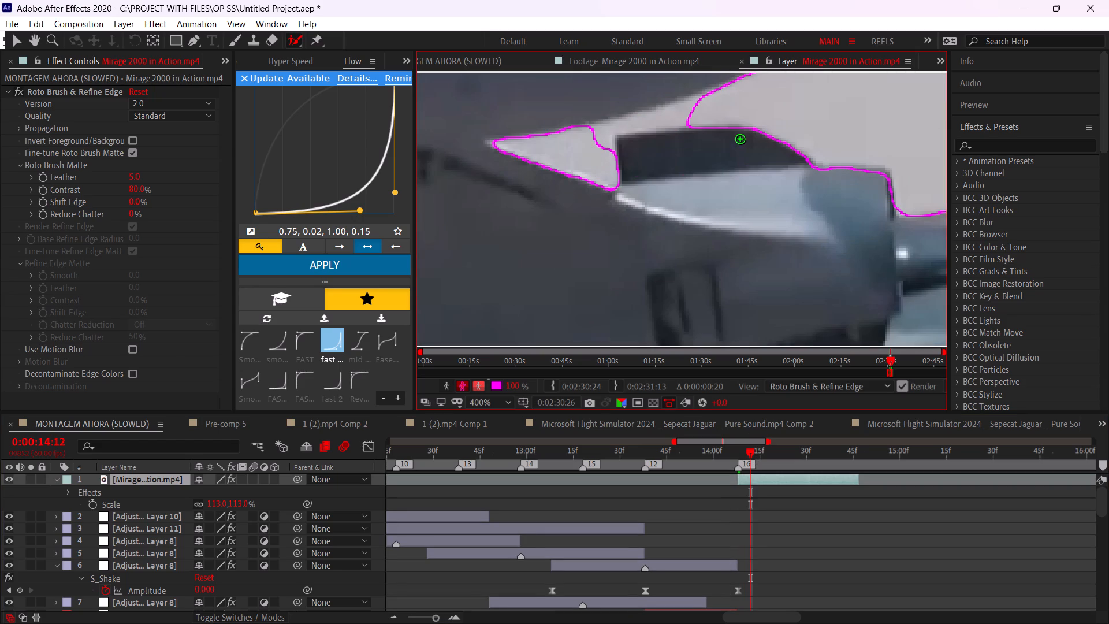
left_click_drag(707, 113, 613, 130, "alt")
left_click_drag(592, 136, 618, 124, "alt")
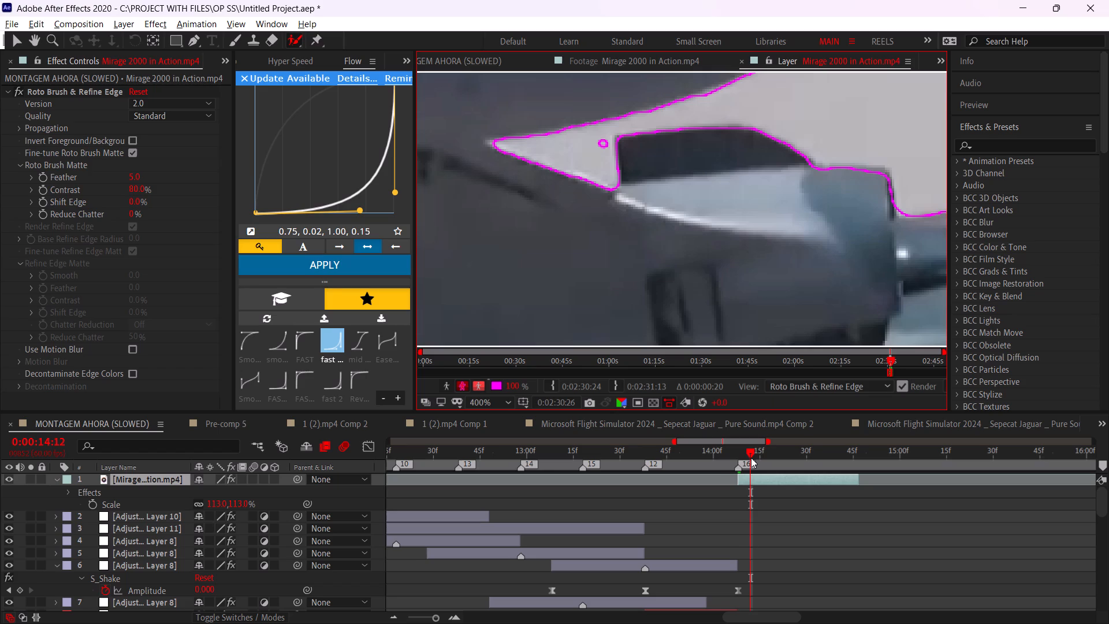
Advance to 0:00:14:14 and add the dark air intake to the roto selection.
key("ctrl+Right")
key("ctrl+Down")
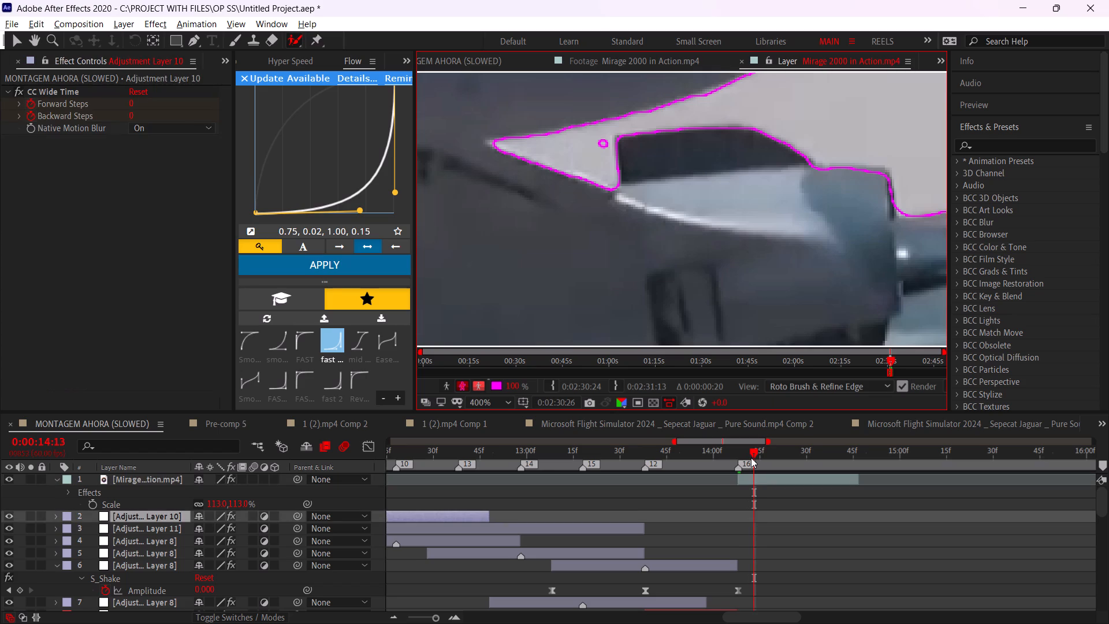
key("ctrl+Right")
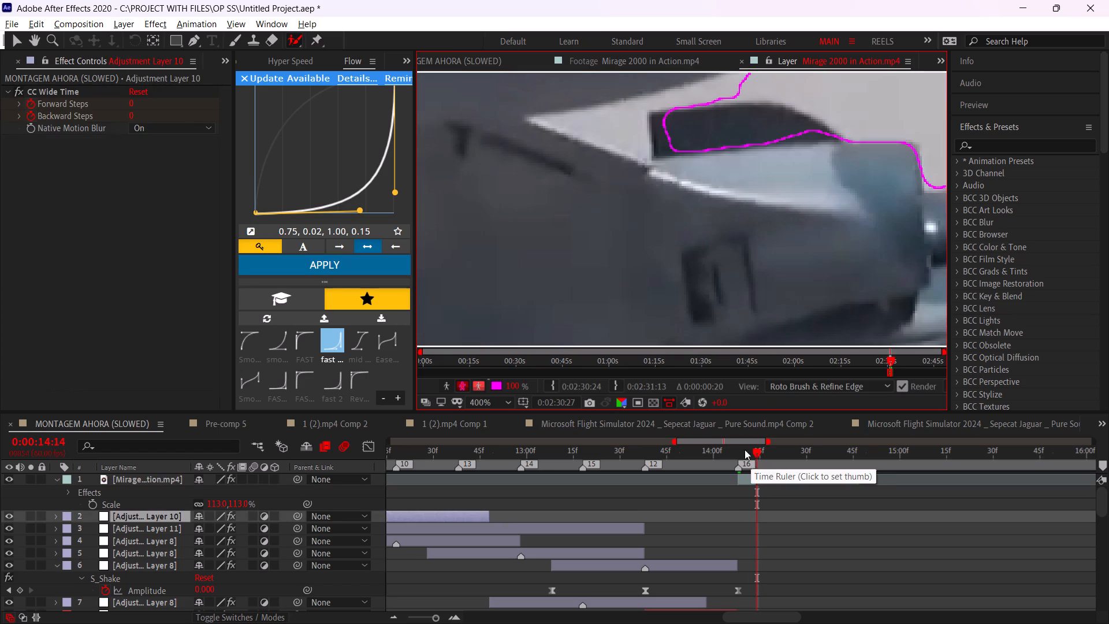
left_click_drag(730, 119, 802, 147, "alt")
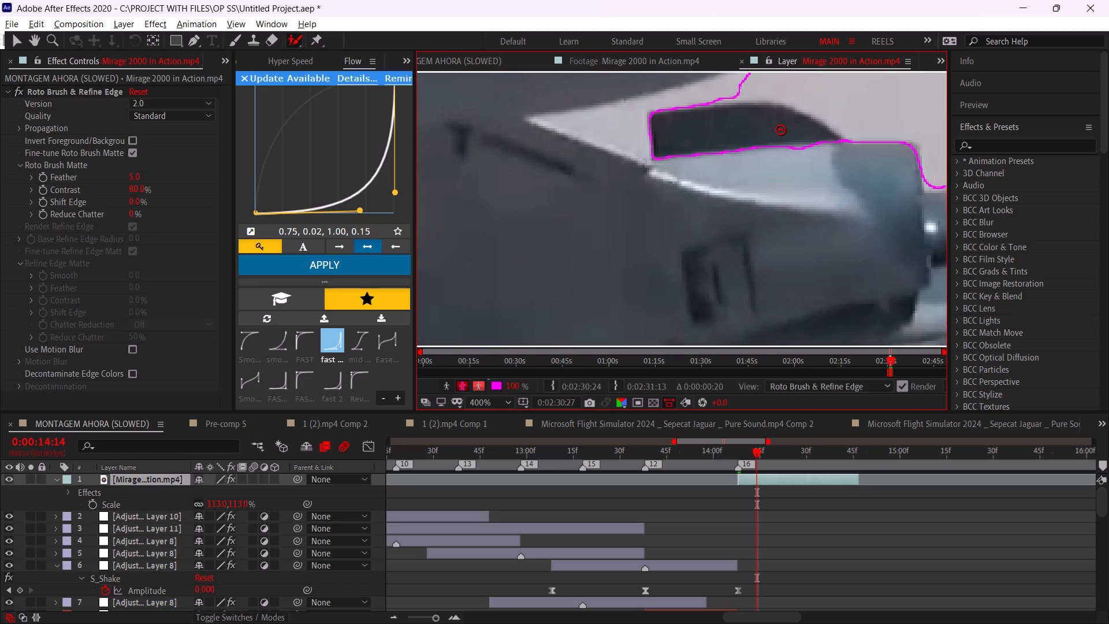
At 0:00:14:14, finish adding the dark air intake to the roto selection and exclude the sky wedge beneath the upper fuel tank.
left_click_drag(723, 111, 797, 137)
left_click_drag(758, 122, 832, 180)
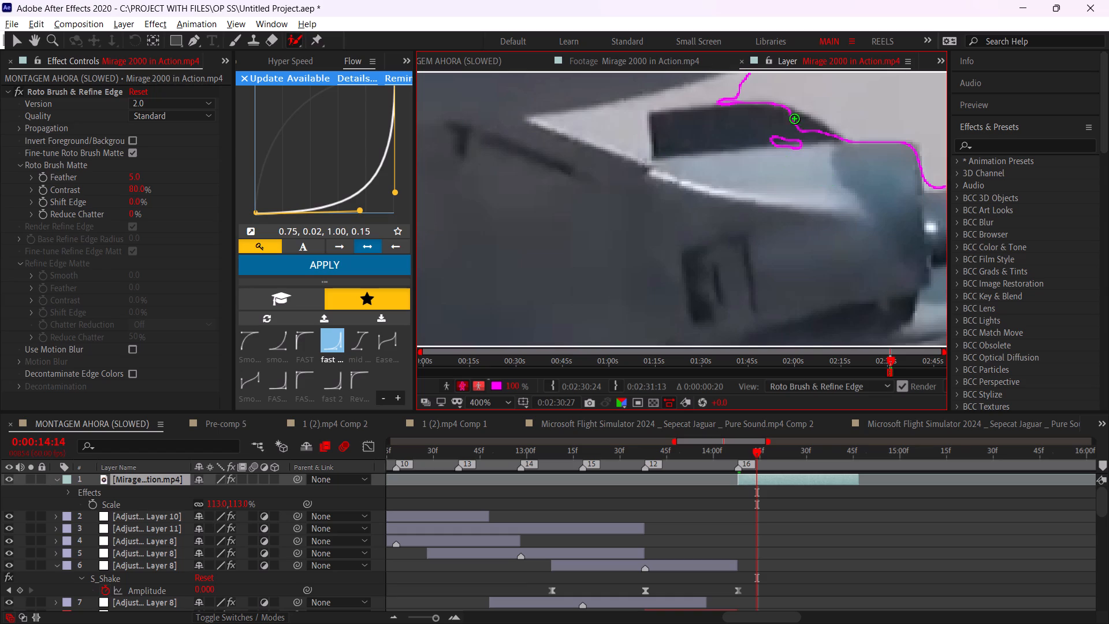
left_click_drag(795, 113, 814, 140)
left_click_drag(617, 118, 626, 139, "alt")
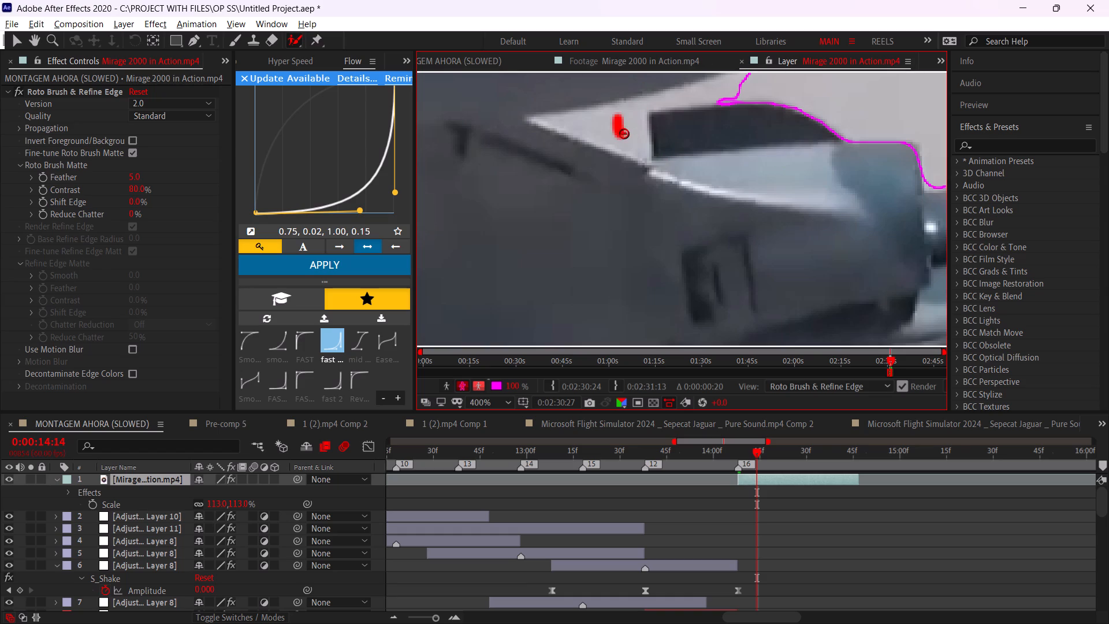
left_click_drag(687, 100, 664, 105, "alt")
left_click_drag(737, 88, 702, 98, "alt")
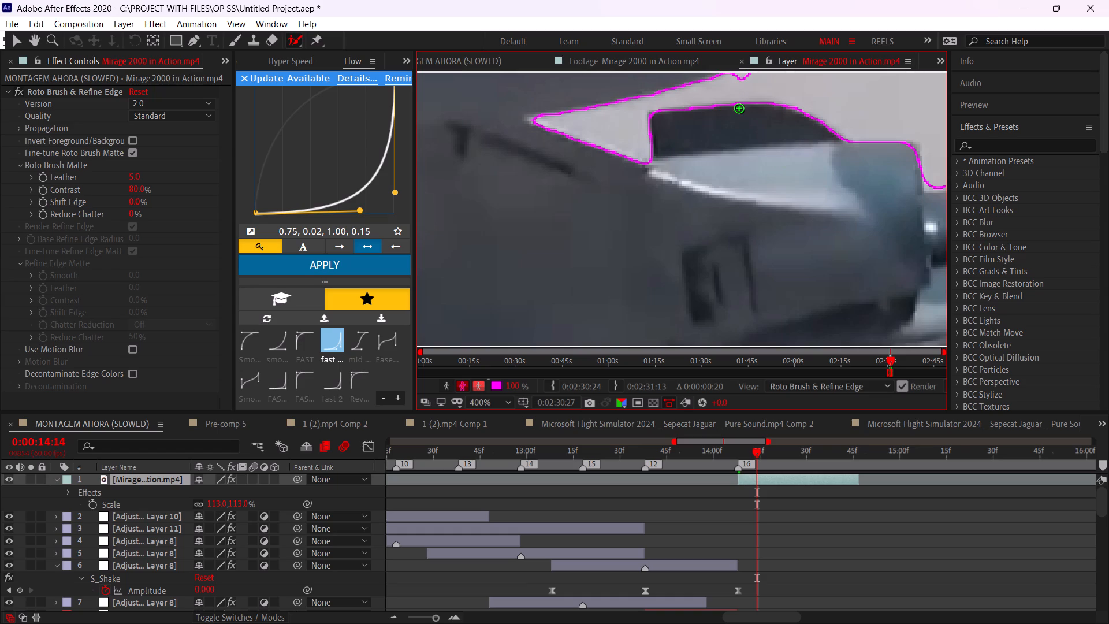
Advance to 0:00:14:16, add the dark air intake to the roto selection and exclude the sky wedge beneath the upper fuel tank.
key("ctrl+Right")
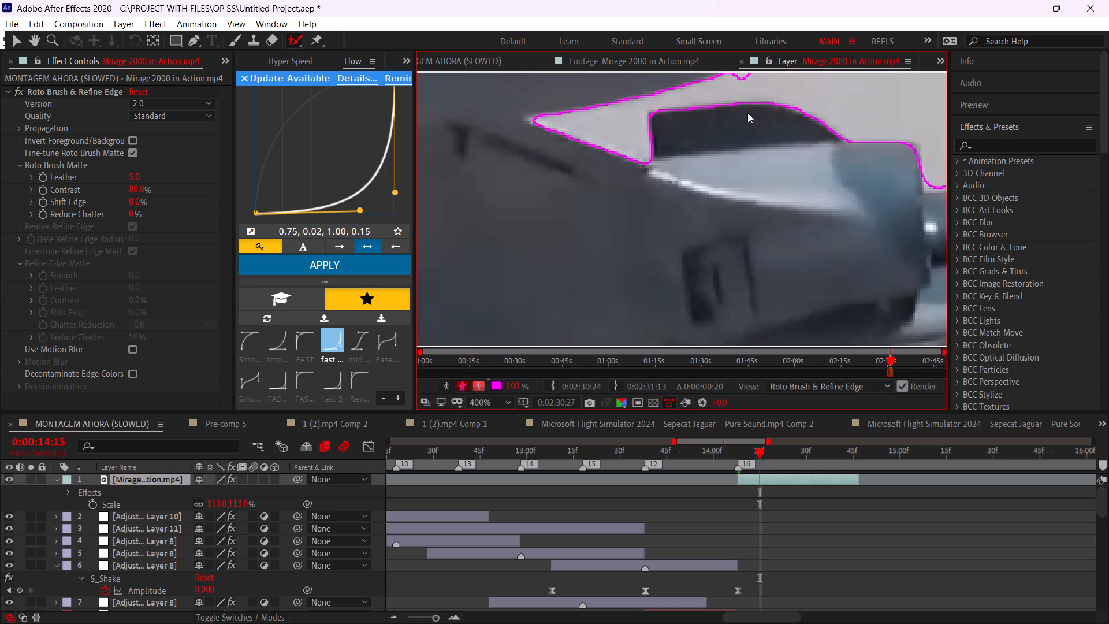
key("ctrl+Right")
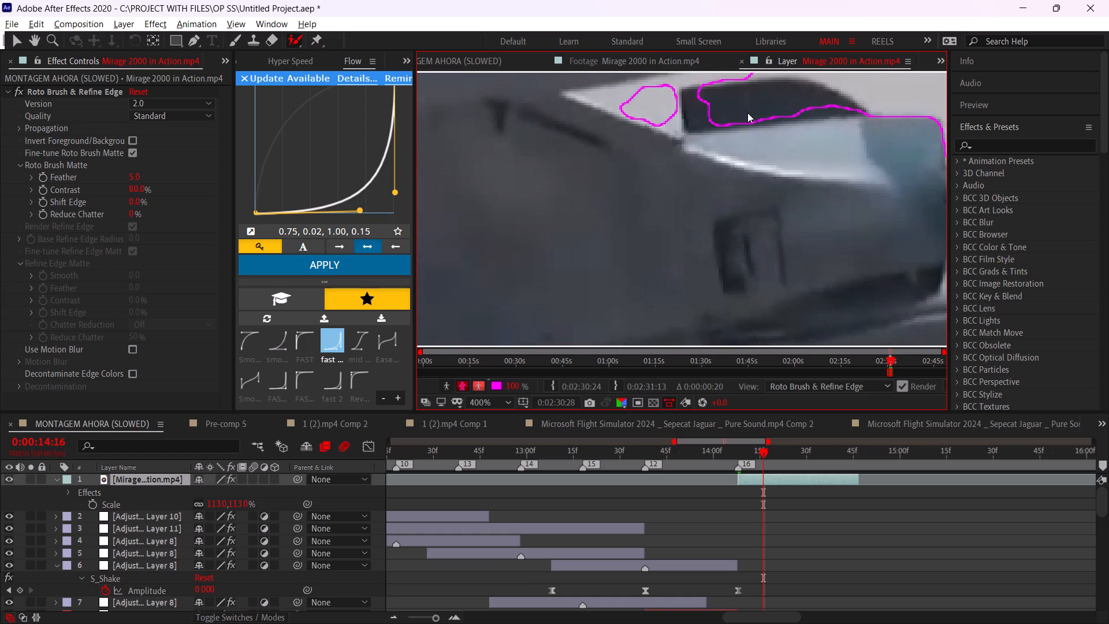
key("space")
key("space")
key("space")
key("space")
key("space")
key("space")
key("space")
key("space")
left_click_drag(748, 113, 664, 241)
left_click_drag(660, 221, 715, 246)
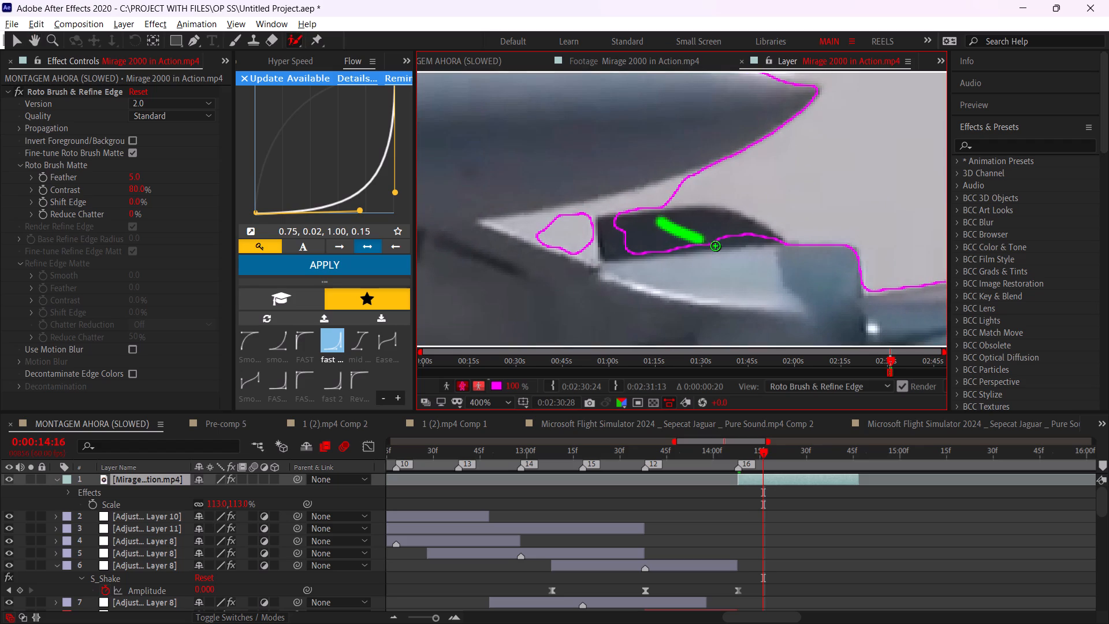
left_click_drag(715, 246, 713, 244)
left_click_drag(519, 224, 579, 240, "alt")
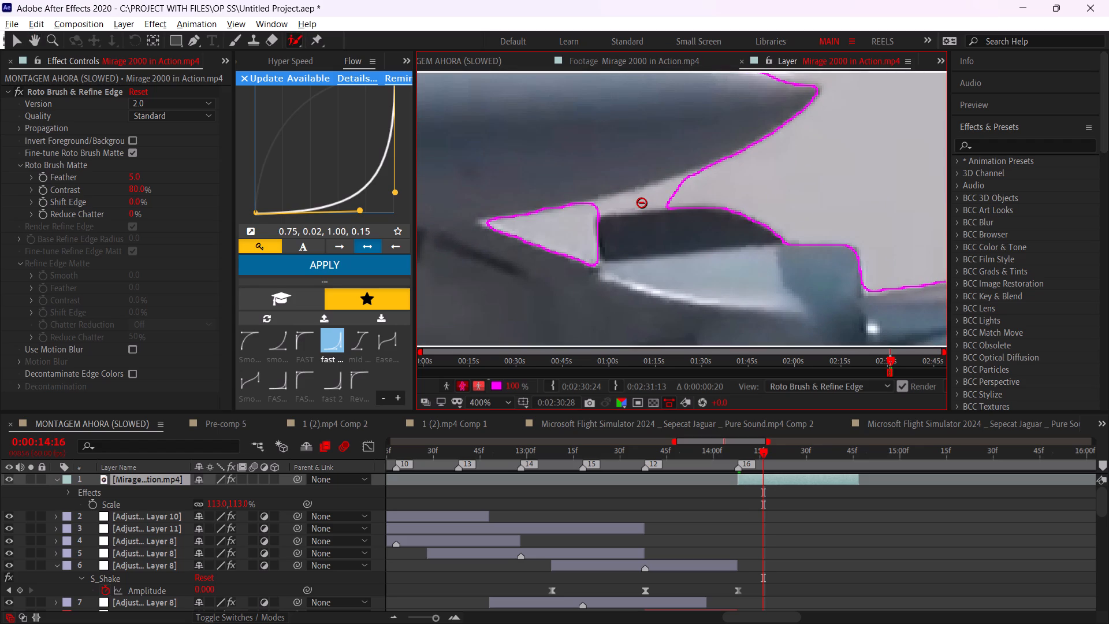
left_click_drag(646, 200, 609, 209, "alt")
left_click_drag(683, 189, 659, 195, "alt")
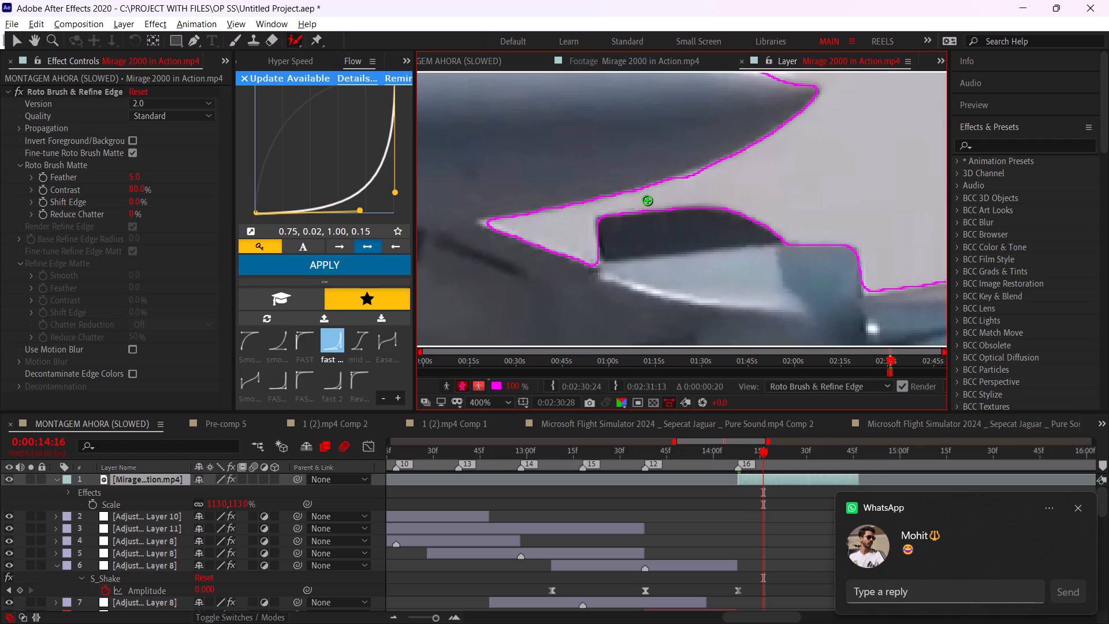
Advance to 0:00:14:18, restore the dark air intake to the roto selection and exclude the sky wedge beneath the fuel tank.
key("ctrl+Right")
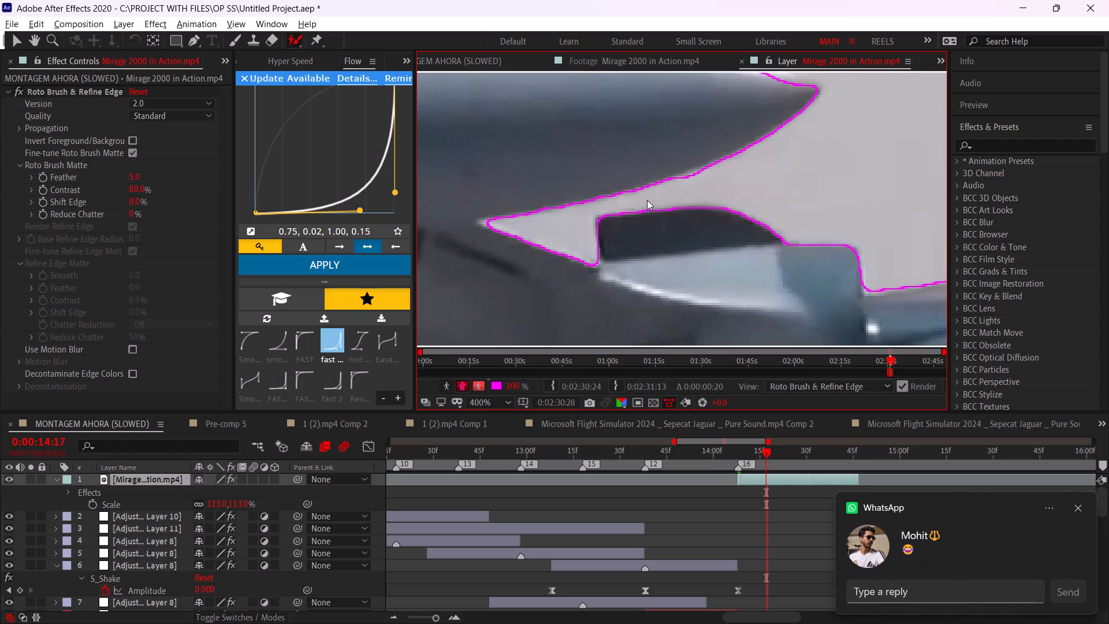
key("ctrl+Right")
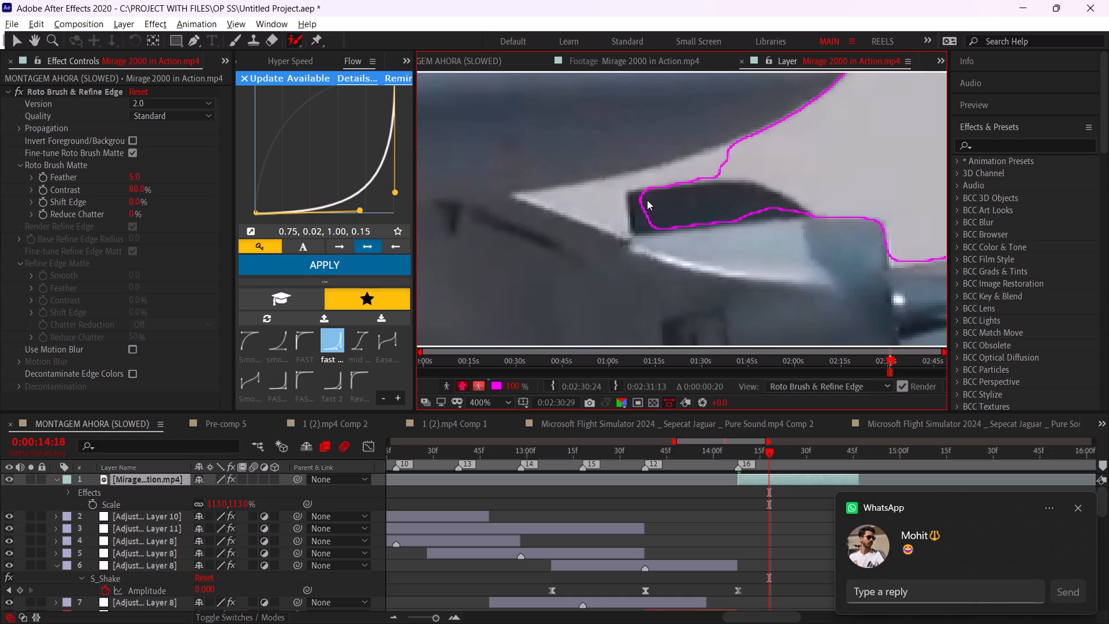
left_click_drag(667, 195, 728, 213)
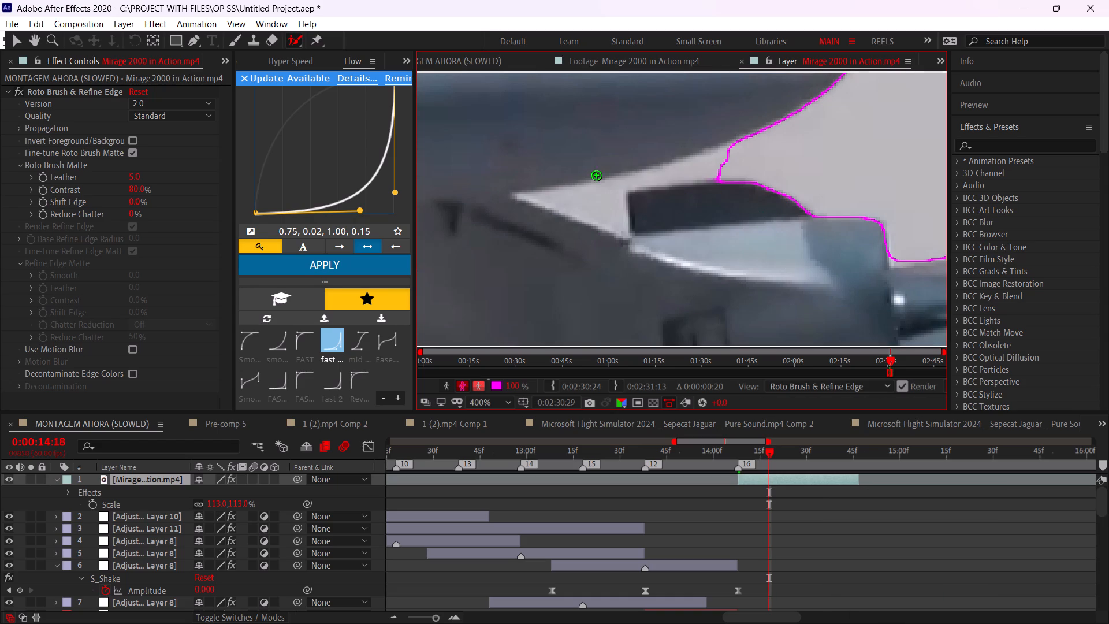
left_click_drag(586, 198, 603, 217, "alt")
left_click_drag(687, 169, 642, 177, "alt")
left_click_drag(736, 162, 688, 172, "alt")
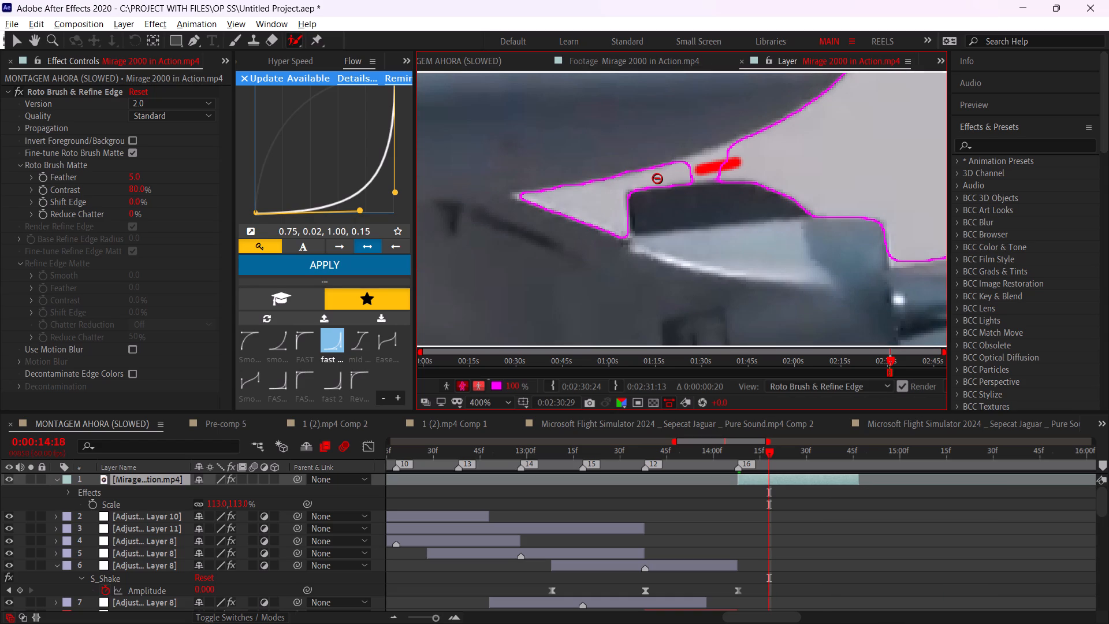
Advance to 0:00:14:20, restore the dark air intake to the roto selection and exclude the sky wedge beneath the fuel tank.
key("ctrl+Right")
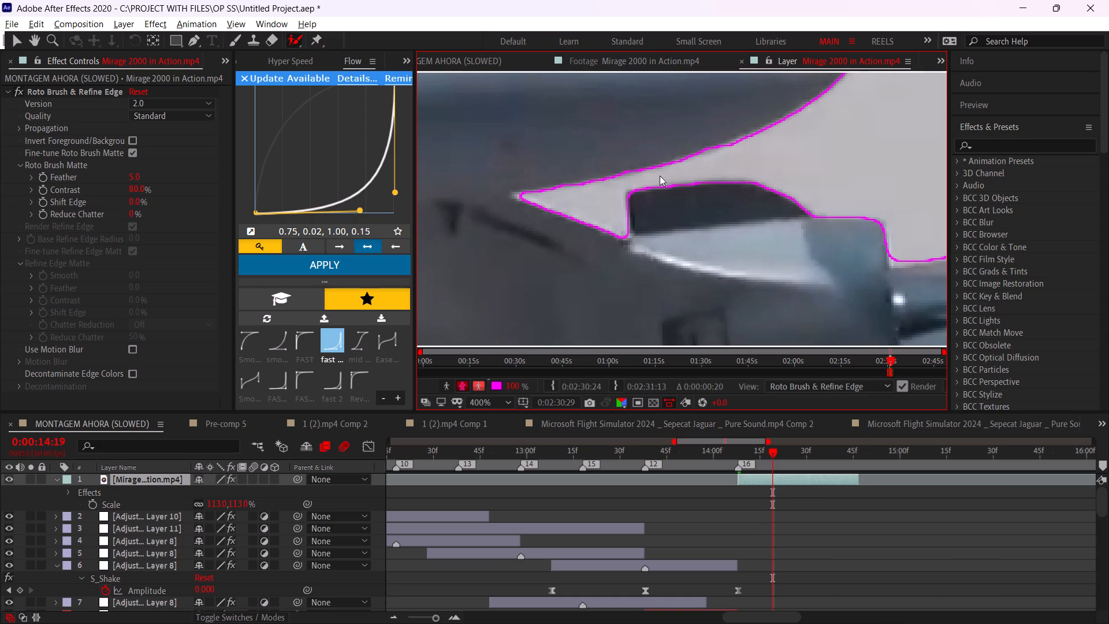
key("ctrl+Right")
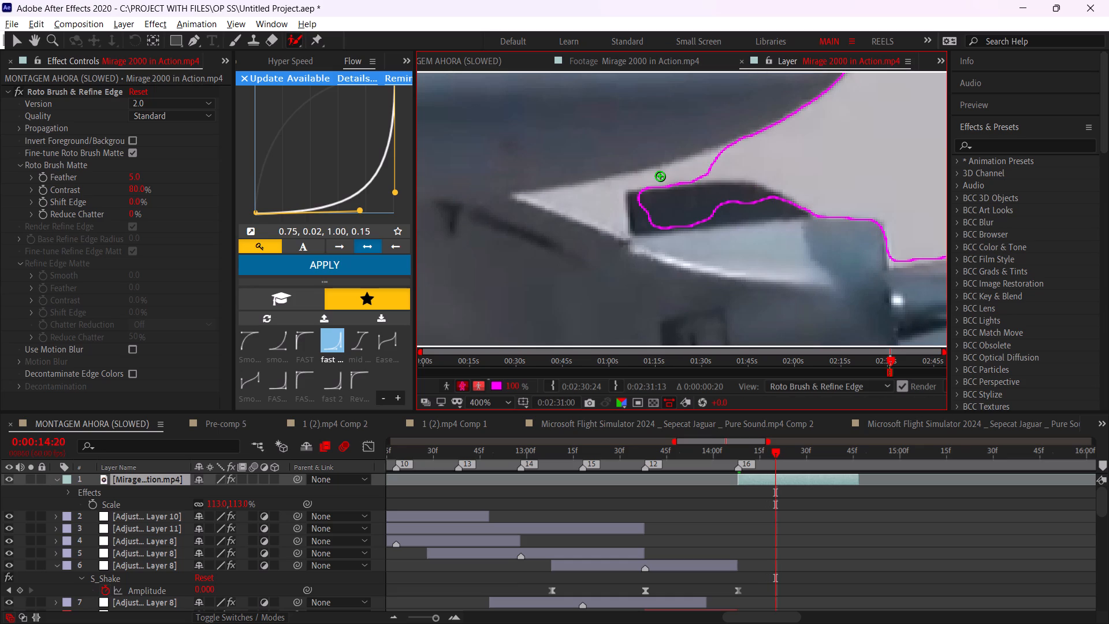
left_click_drag(653, 200, 724, 203)
left_click_drag(596, 198, 564, 217, "alt")
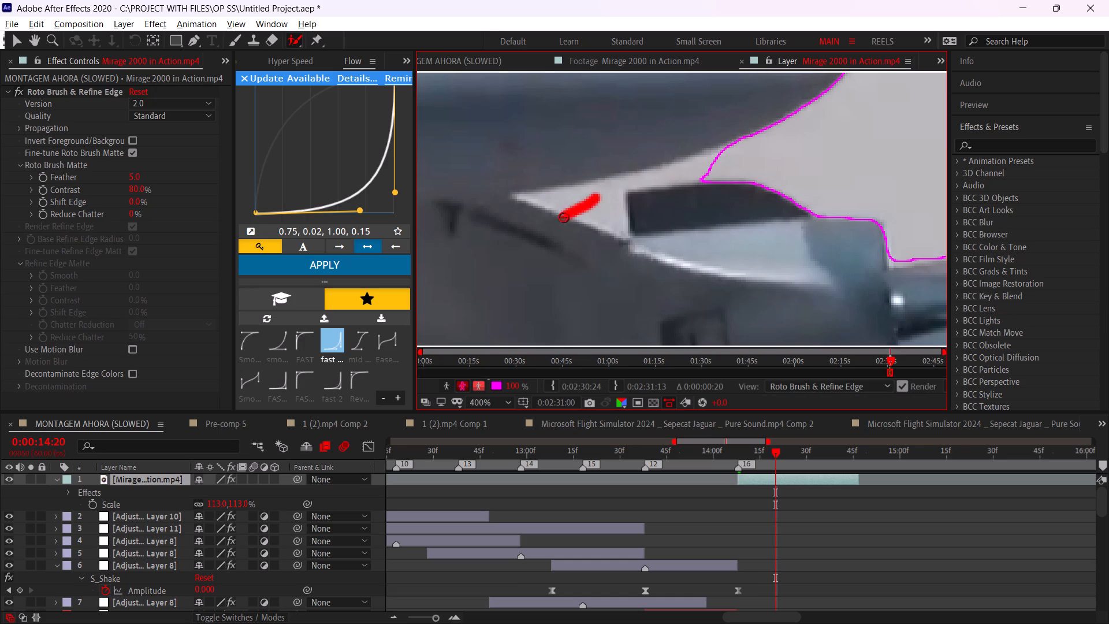
At 0:00:14:20, exclude the sky gap between the upper fuel tank and the air intake from the roto selection.
left_click_drag(680, 175, 653, 180, "alt")
left_click_drag(697, 165, 689, 166, "alt")
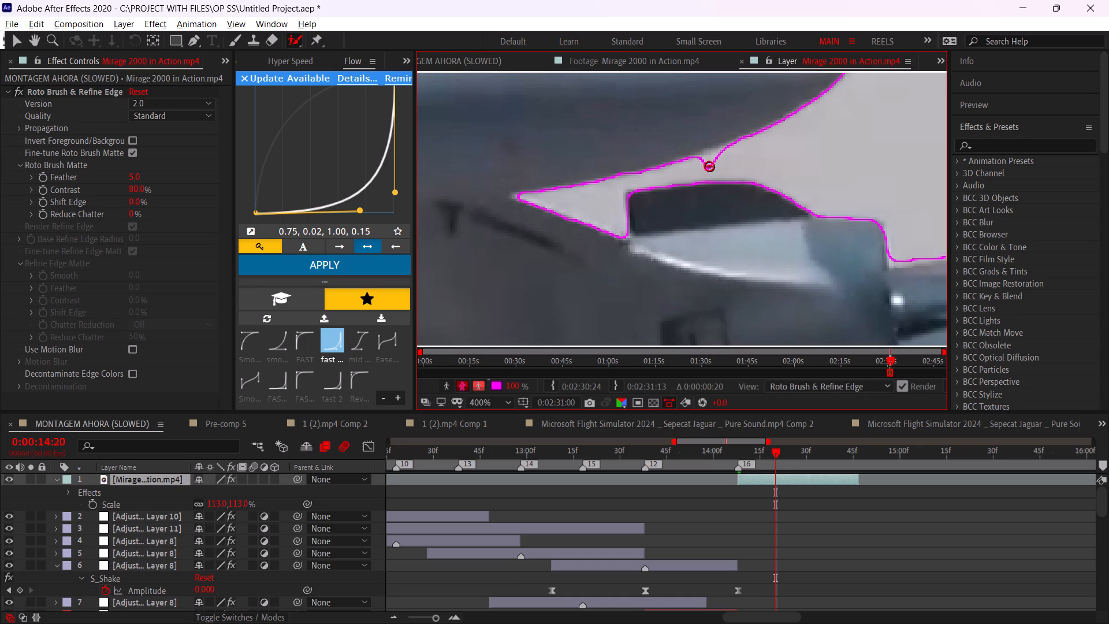
left_click_drag(721, 162, 690, 166, "alt")
At 0:00:14:22, add the air intake to the roto selection and exclude the sky gap beneath the upper fuel tank.
key("ctrl+Right")
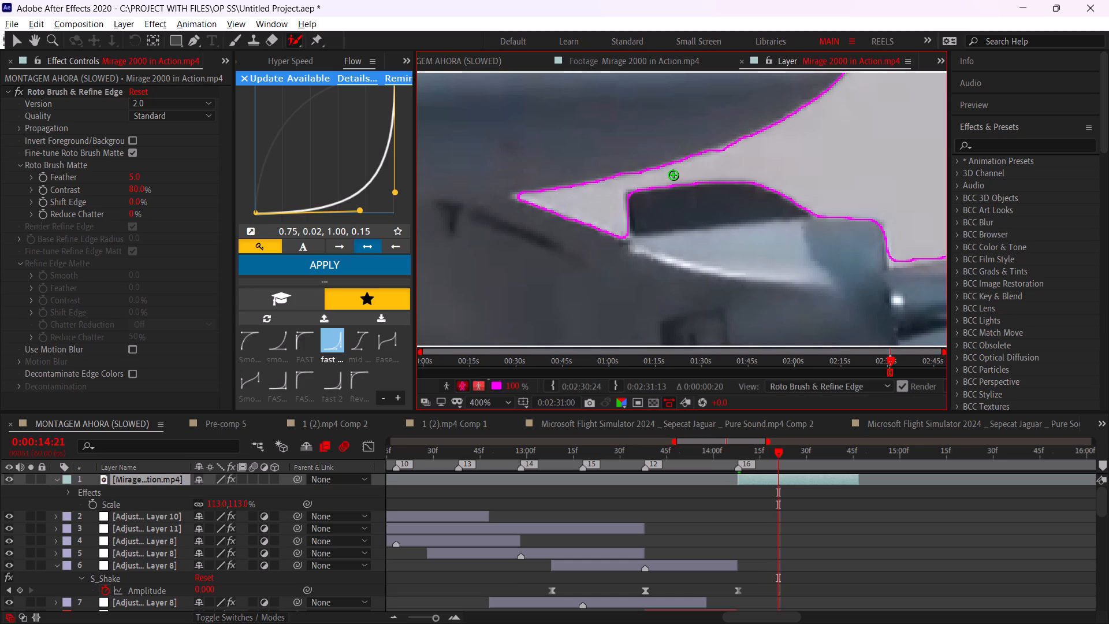
key("ctrl+Right")
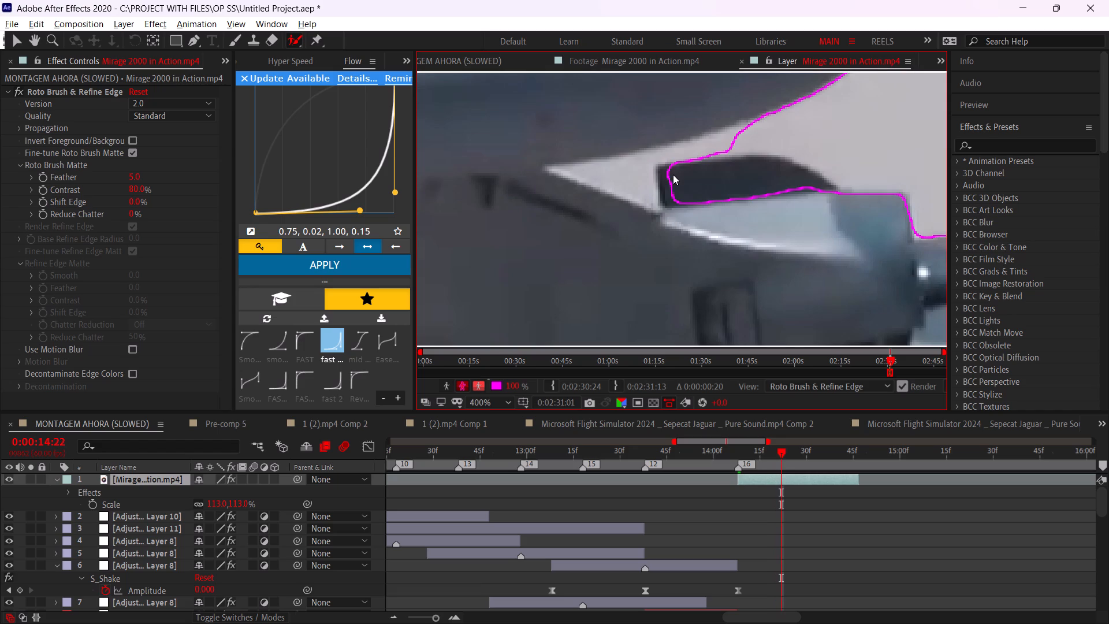
left_click_drag(750, 172, 792, 185)
left_click_drag(637, 166, 613, 195, "alt")
left_click_drag(706, 147, 681, 164, "alt")
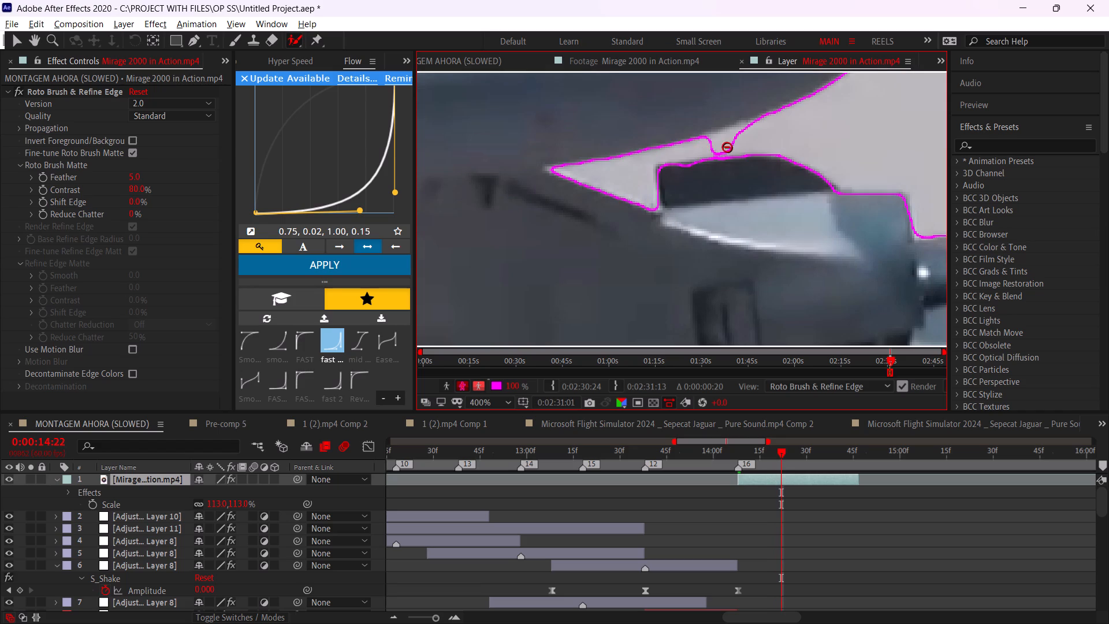
left_click_drag(731, 143, 690, 154, "alt")
At 0:00:14:24, add the air intake to the roto selection and exclude the sky gap between it and the upper fuel tank.
key("ctrl+Right")
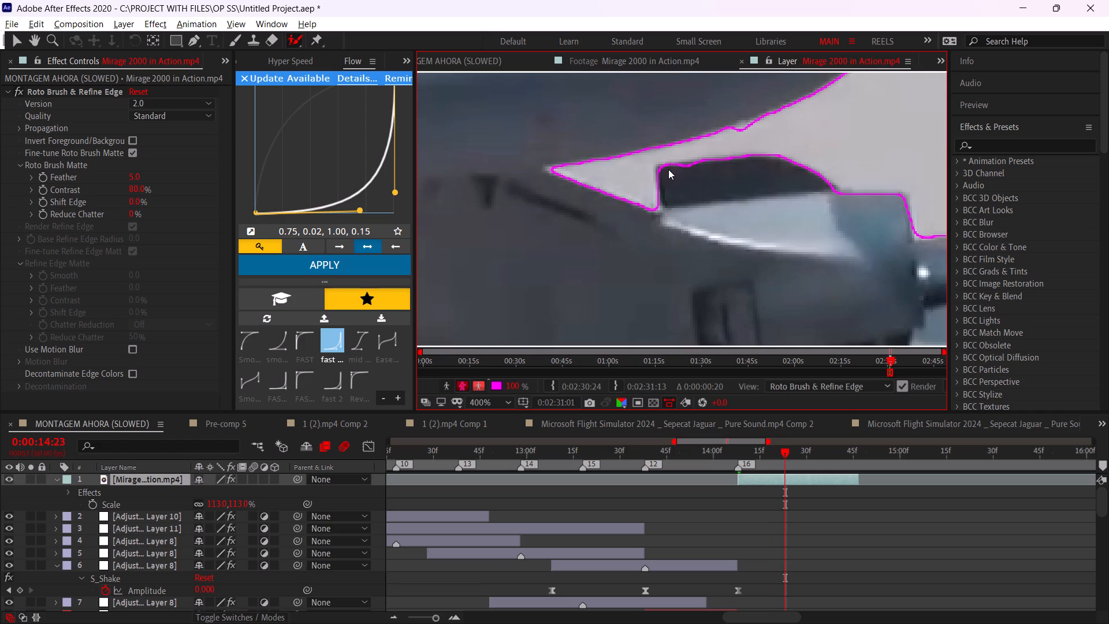
key("ctrl+Right")
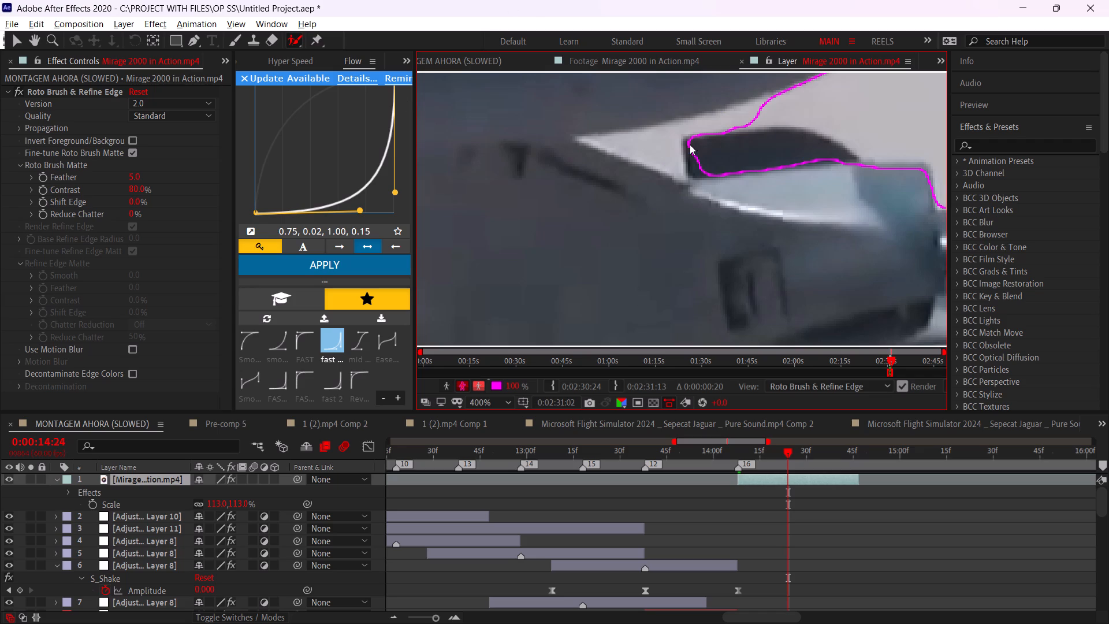
left_click_drag(756, 142, 836, 168)
left_click_drag(650, 136, 651, 147, "alt")
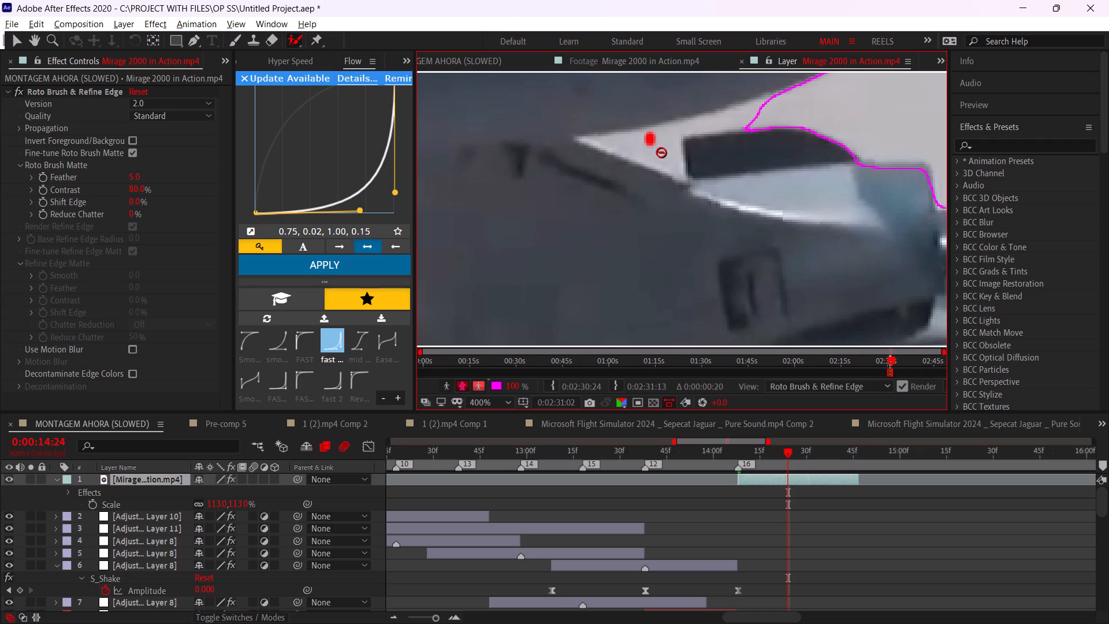
left_click_drag(745, 111, 709, 125, "alt")
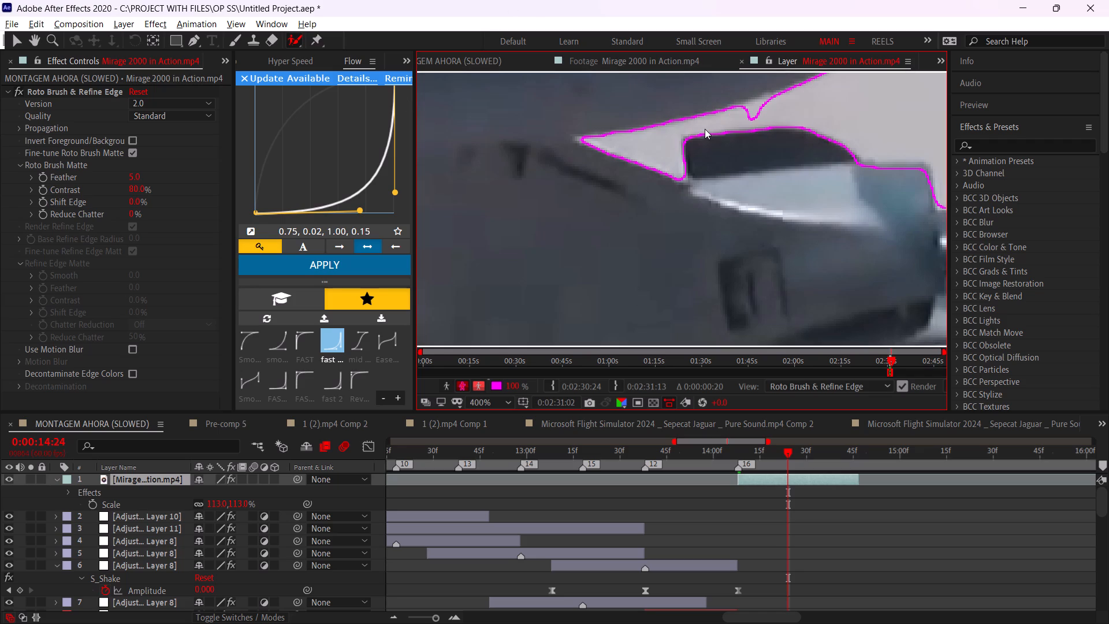
At 0:00:14:26, correct the roto around the air intake, excluding the sky gap under the fuel tank, and check the whole jet's outline.
key("ctrl+Right")
key("ctrl+Right")
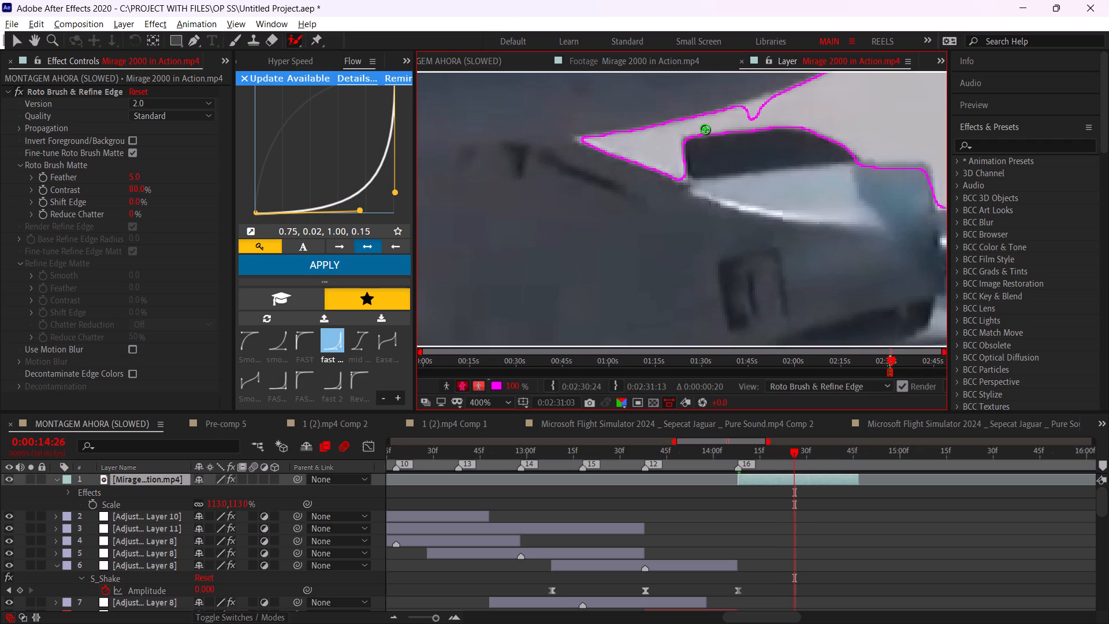
key("space")
left_click_drag(823, 140, 642, 240)
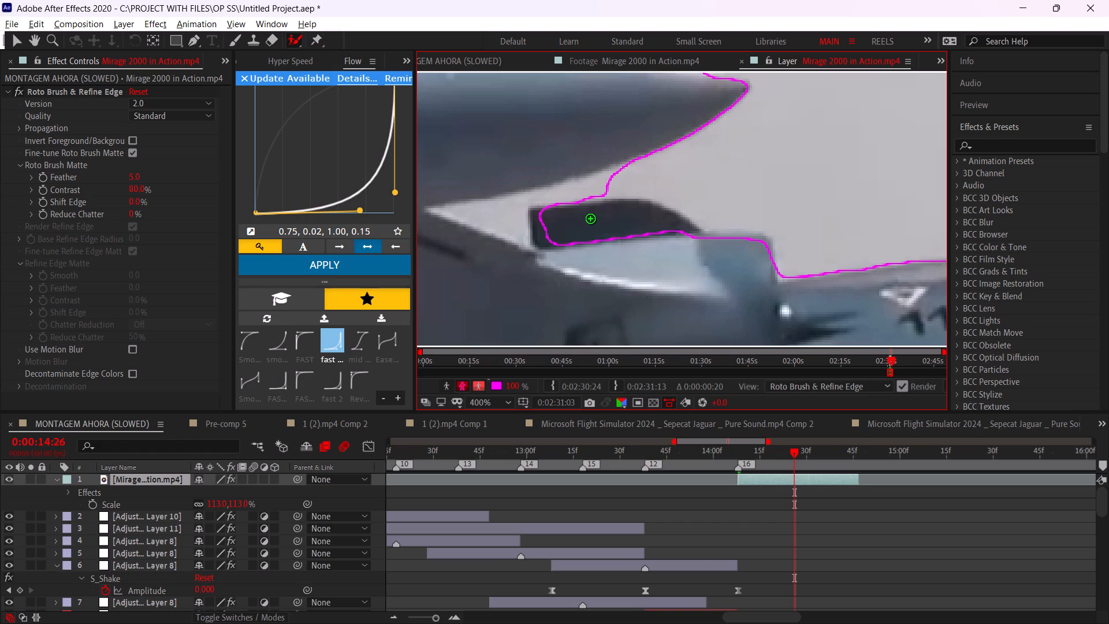
left_click_drag(600, 216, 652, 240)
left_click_drag(551, 196, 483, 211, "alt")
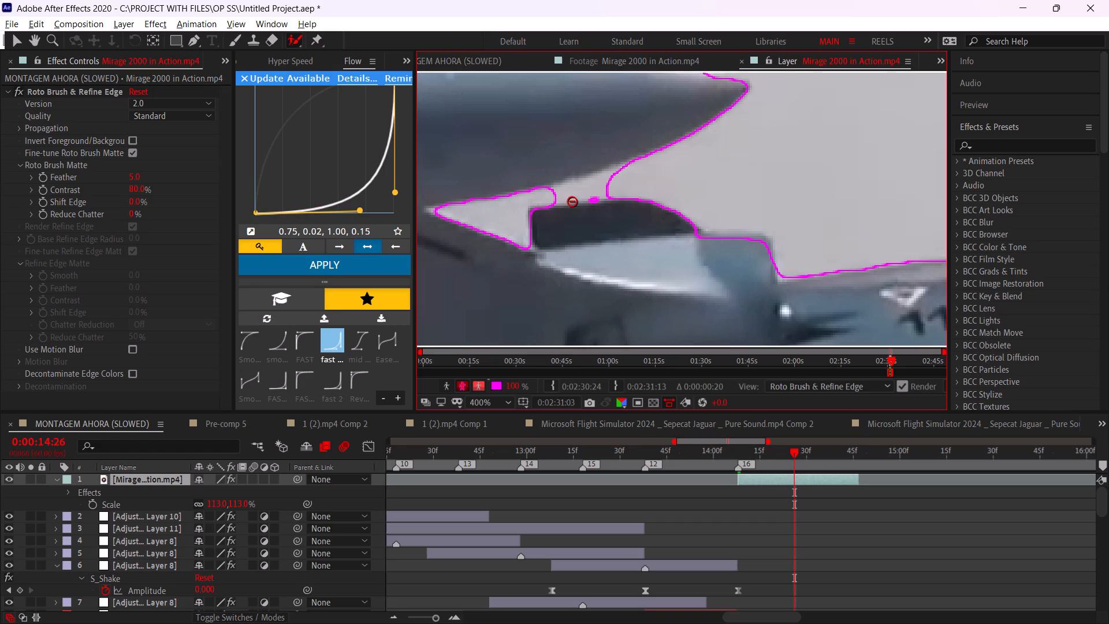
left_click_drag(611, 186, 554, 199, "alt")
scroll(626, 198, "down", 2, "alt")
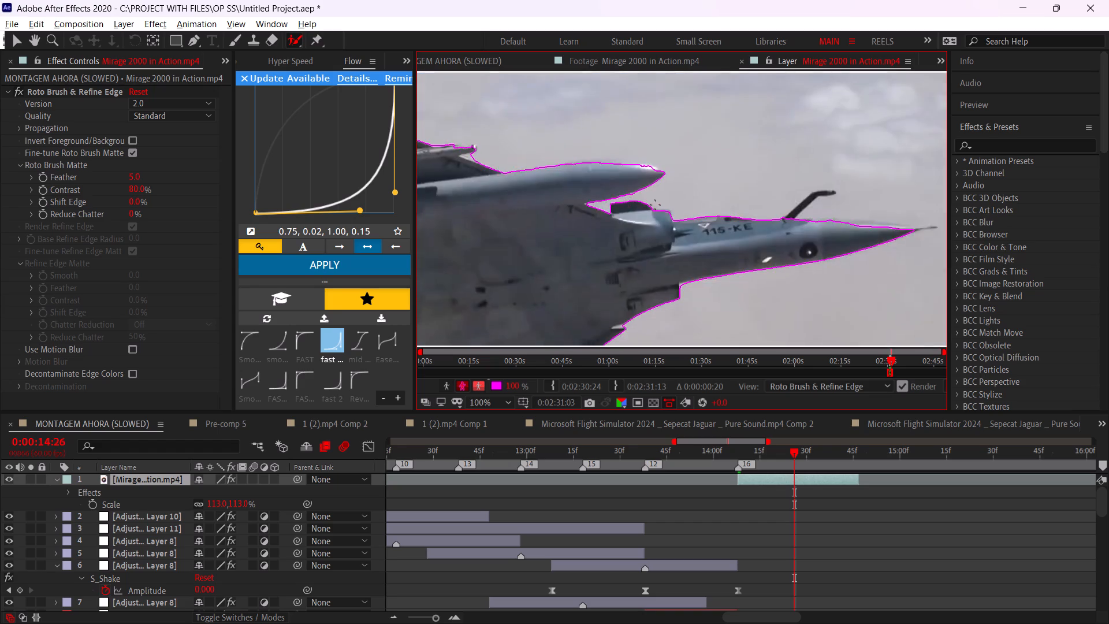
scroll(658, 205, "down", 1, "alt")
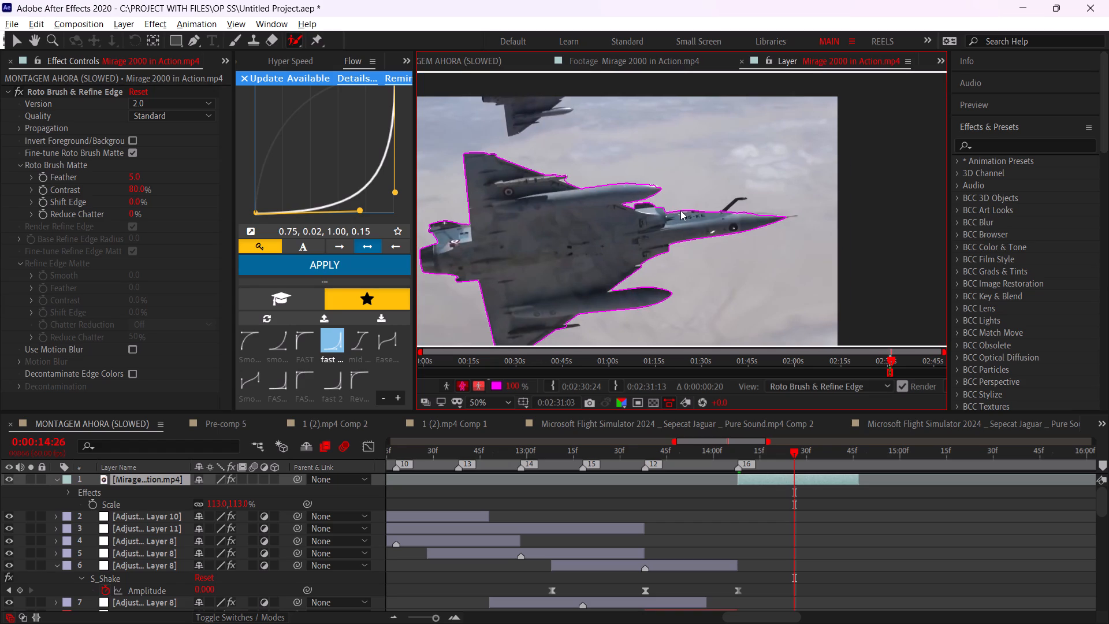